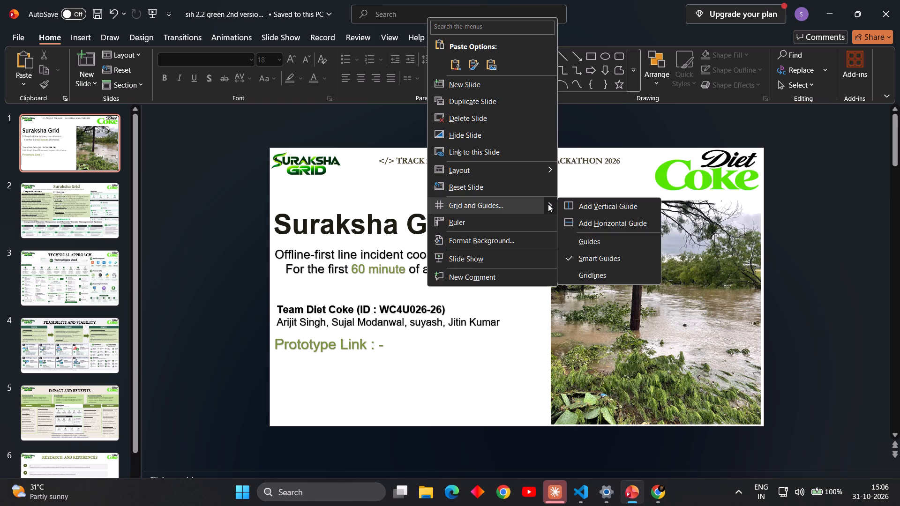
click(503, 241)
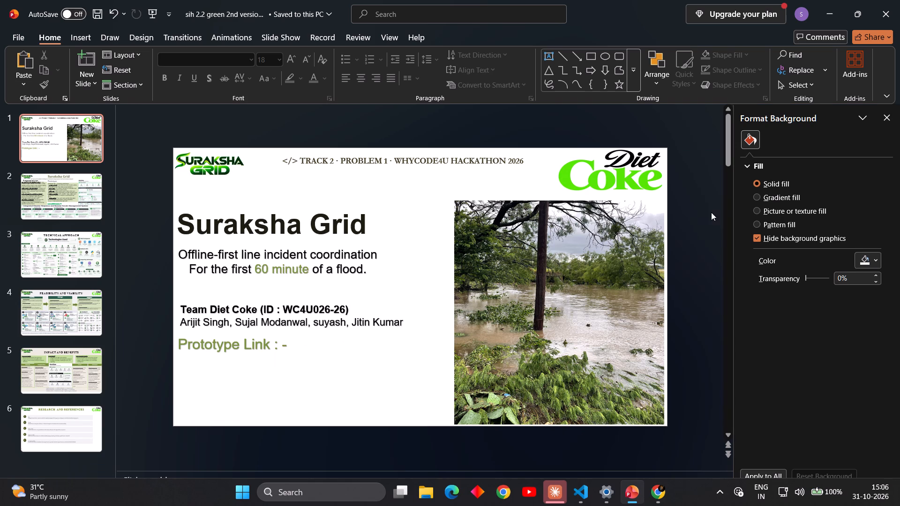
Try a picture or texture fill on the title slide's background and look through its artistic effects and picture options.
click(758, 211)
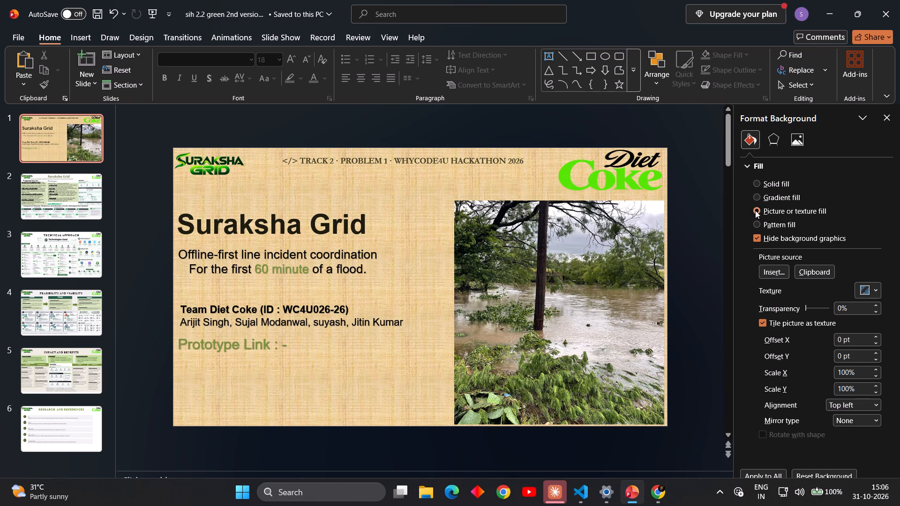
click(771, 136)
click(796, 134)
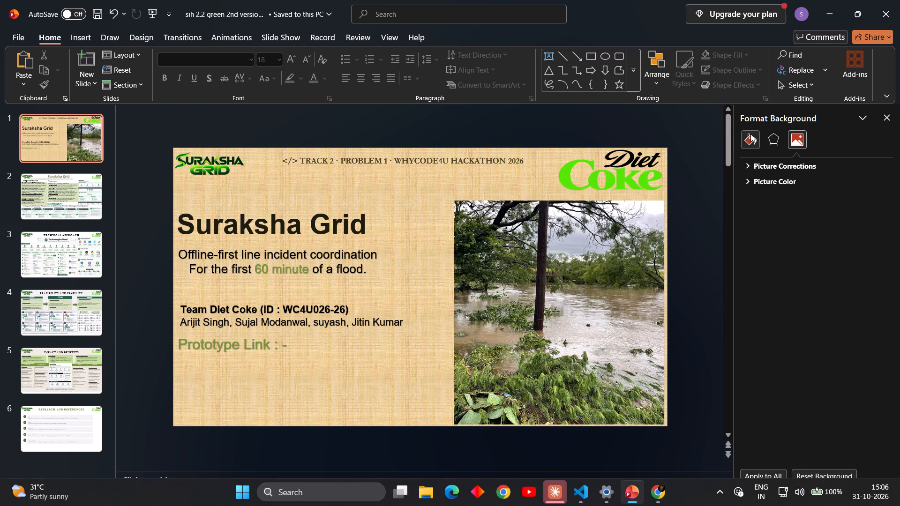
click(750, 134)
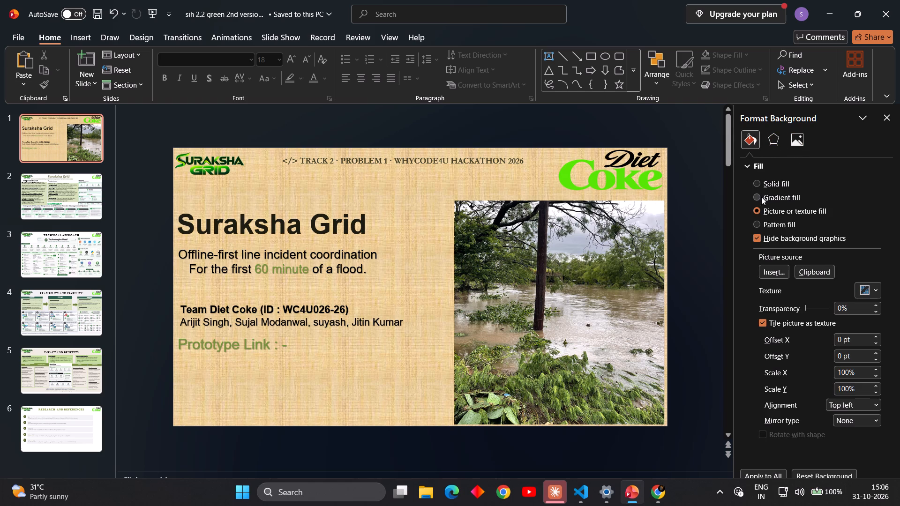
Give the title slide a gradient background with a light green first stop, two added stops and the Path type.
click(761, 198)
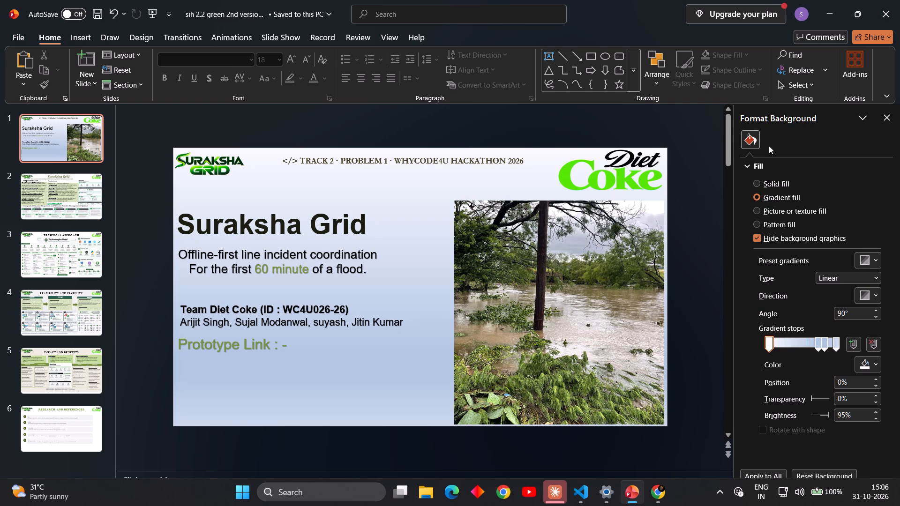
click(875, 362)
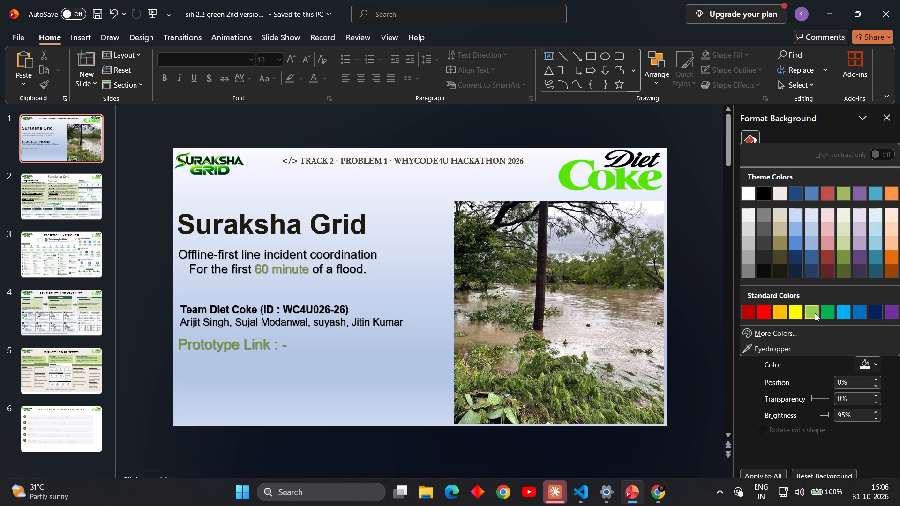
click(810, 313)
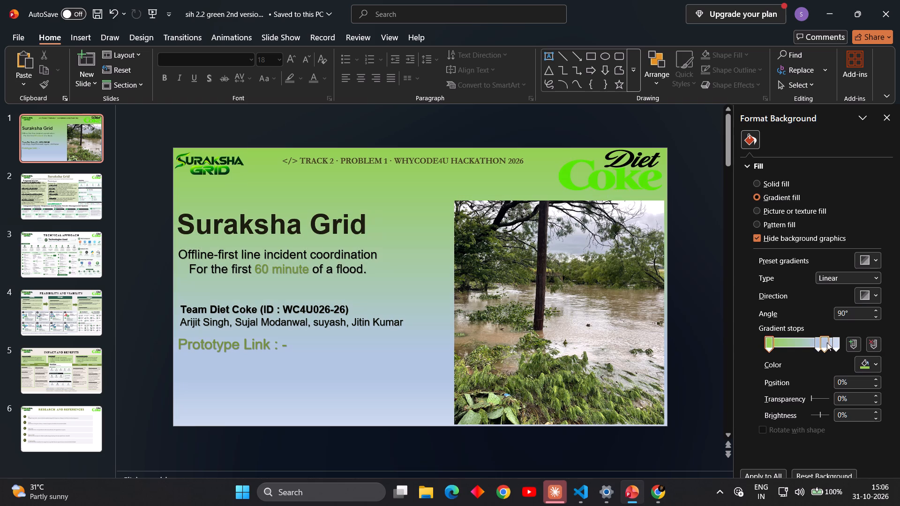
click(854, 342)
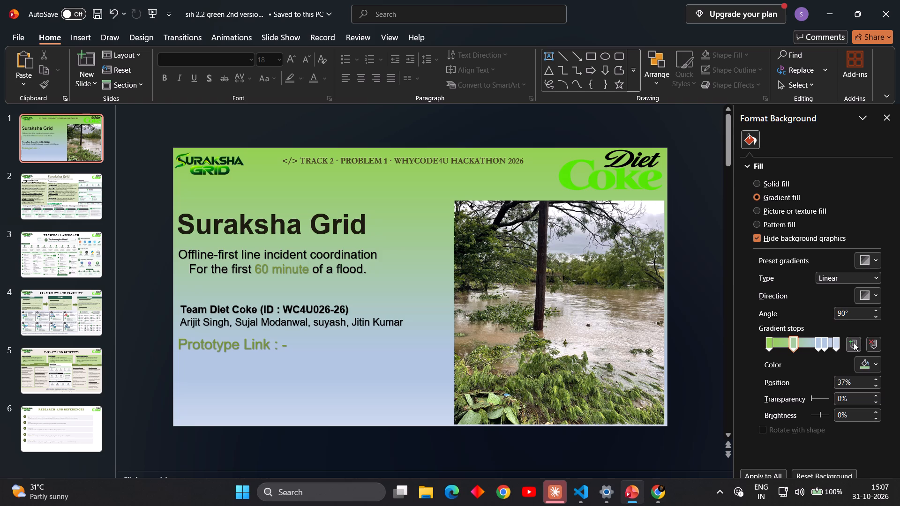
click(854, 342)
click(873, 276)
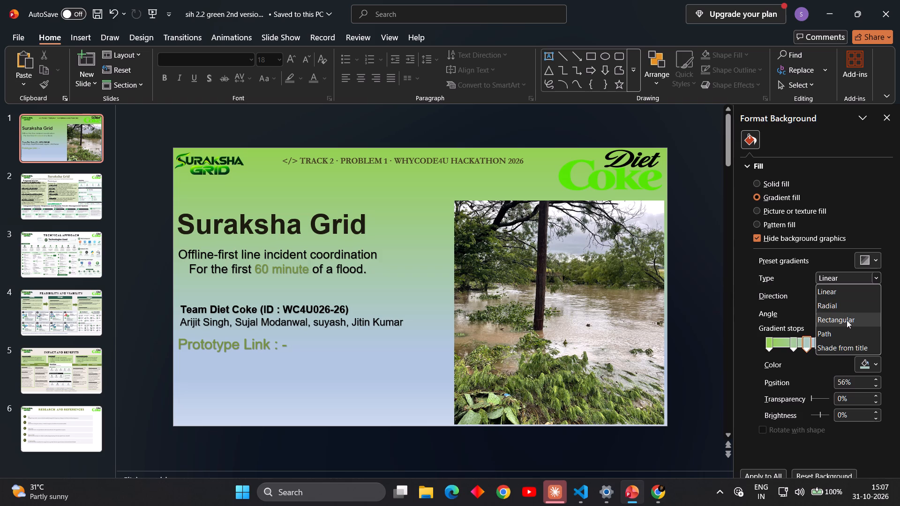
click(841, 333)
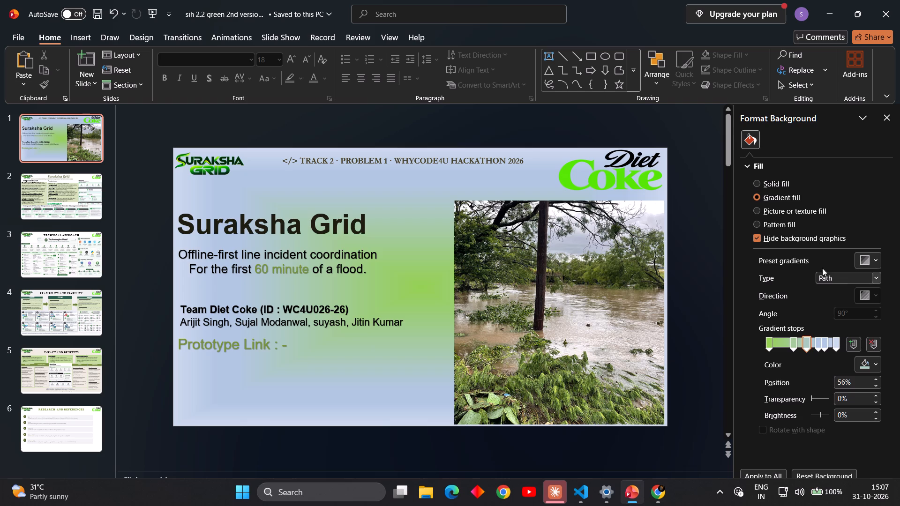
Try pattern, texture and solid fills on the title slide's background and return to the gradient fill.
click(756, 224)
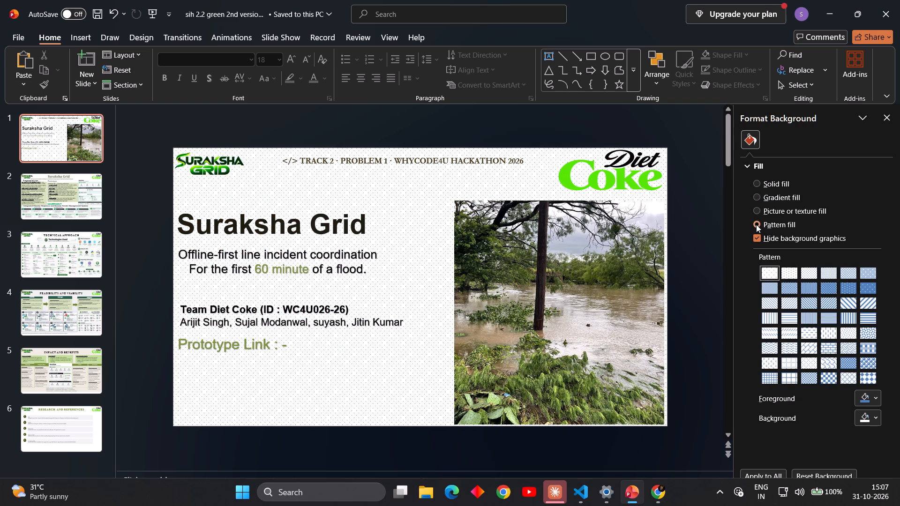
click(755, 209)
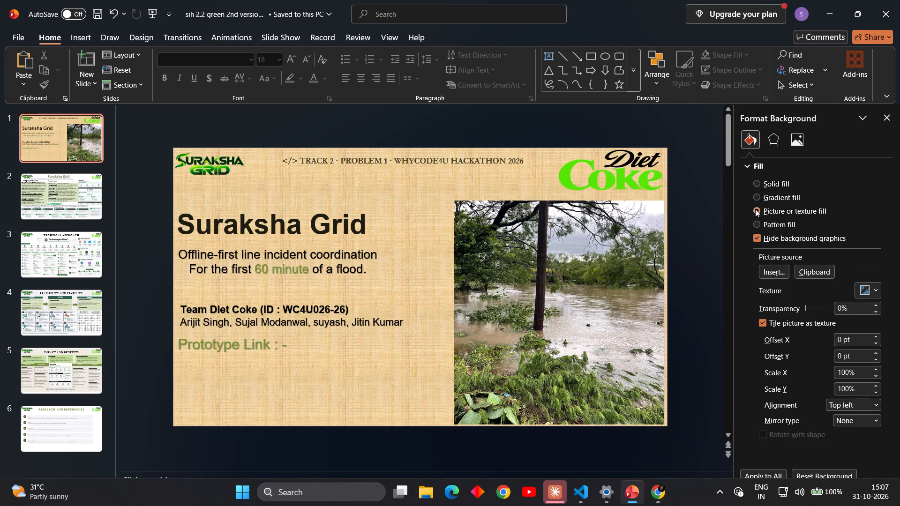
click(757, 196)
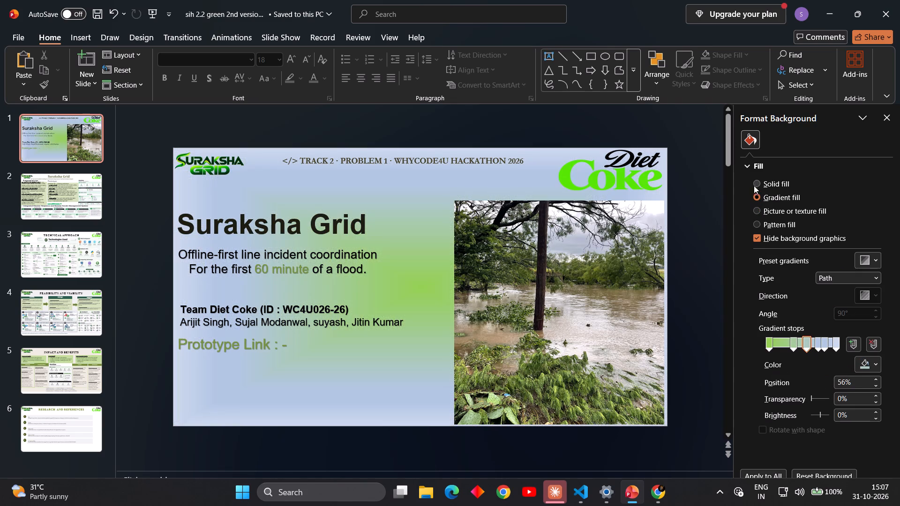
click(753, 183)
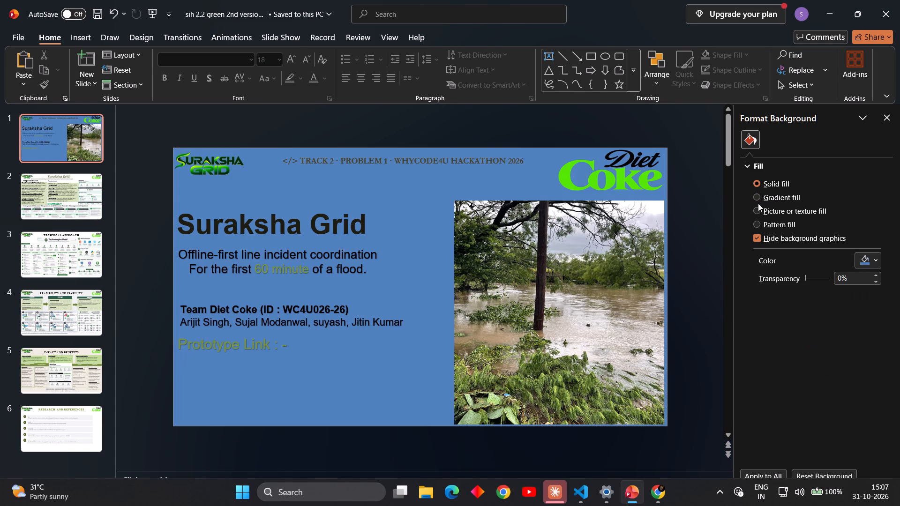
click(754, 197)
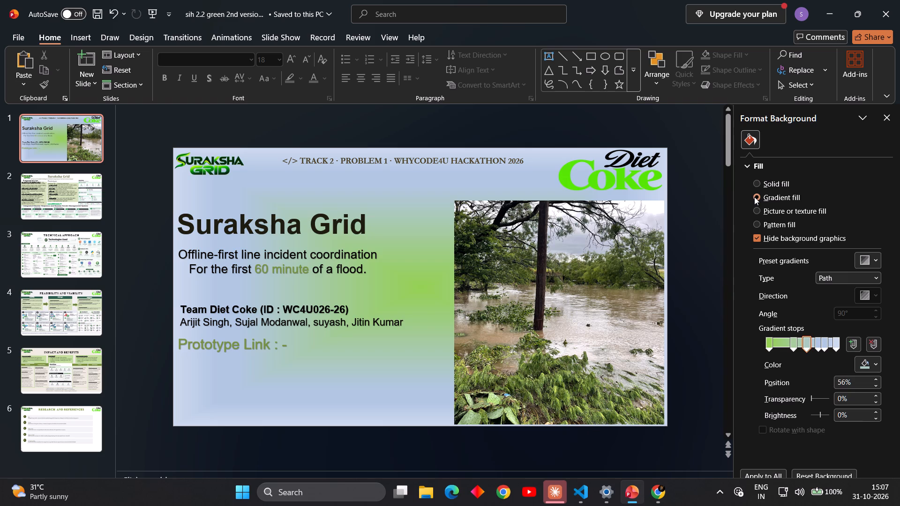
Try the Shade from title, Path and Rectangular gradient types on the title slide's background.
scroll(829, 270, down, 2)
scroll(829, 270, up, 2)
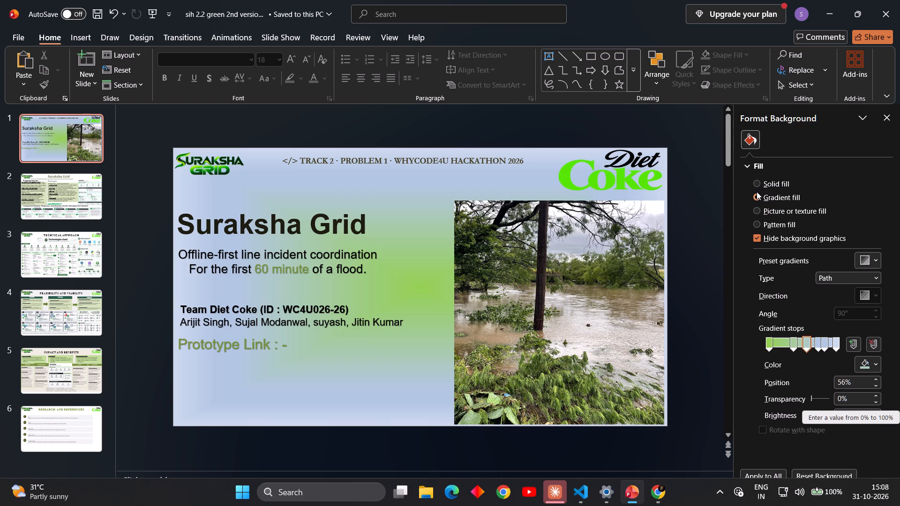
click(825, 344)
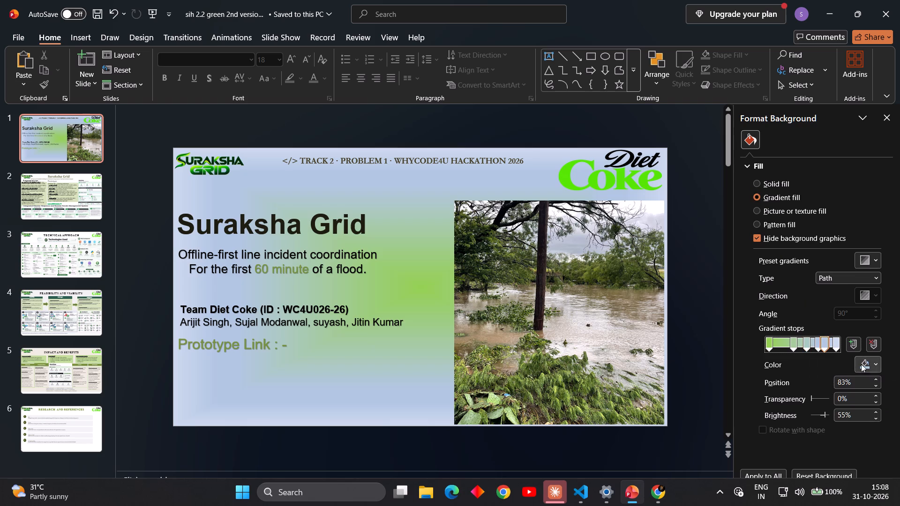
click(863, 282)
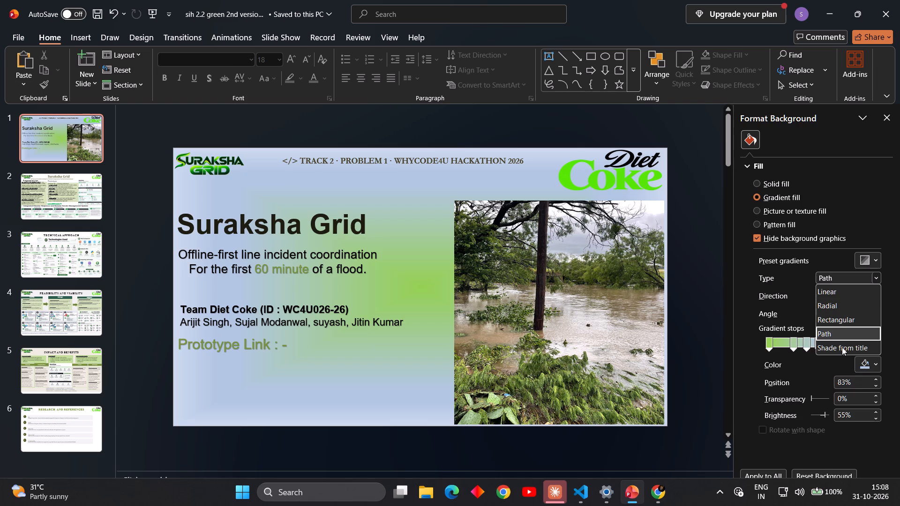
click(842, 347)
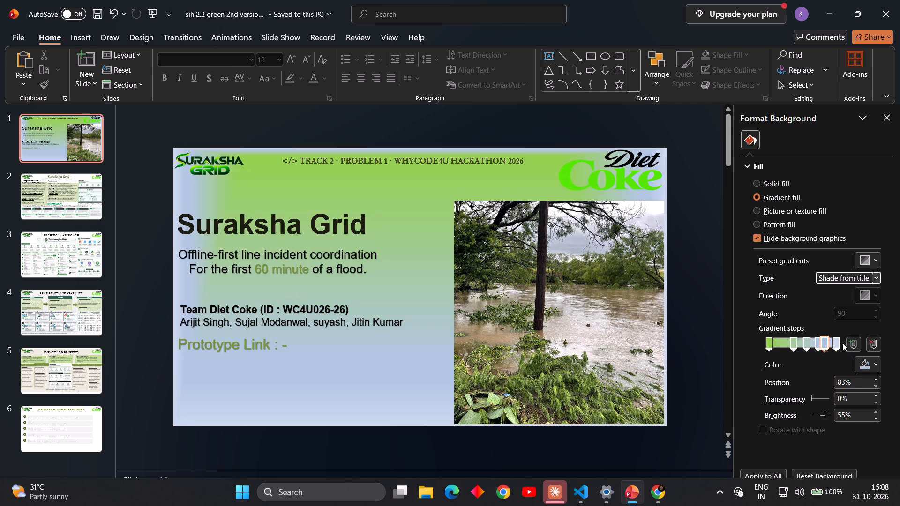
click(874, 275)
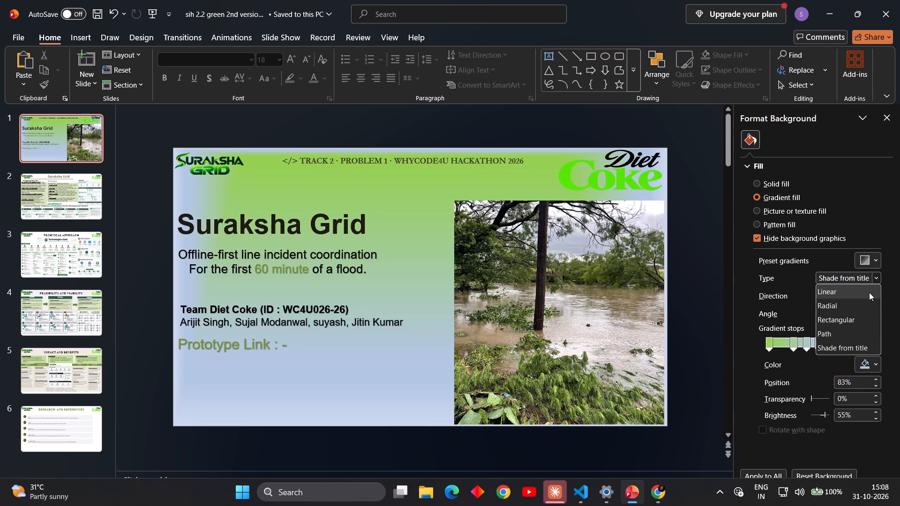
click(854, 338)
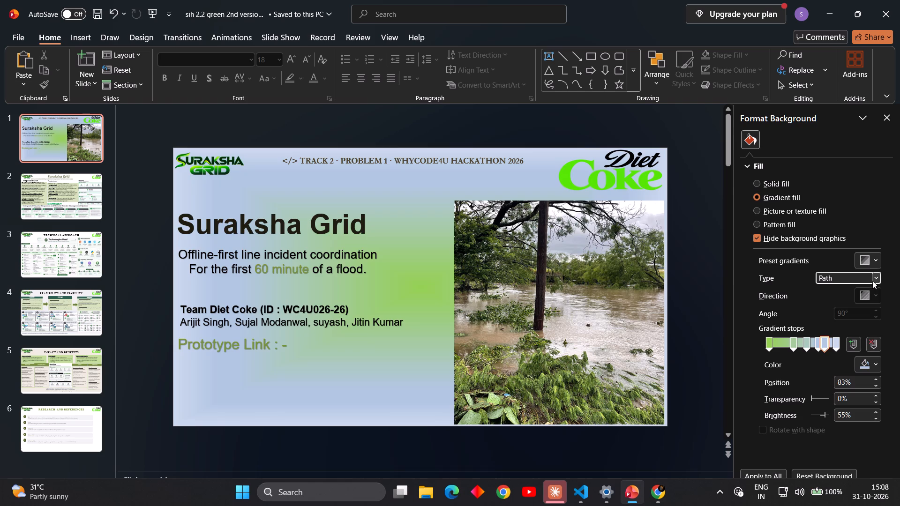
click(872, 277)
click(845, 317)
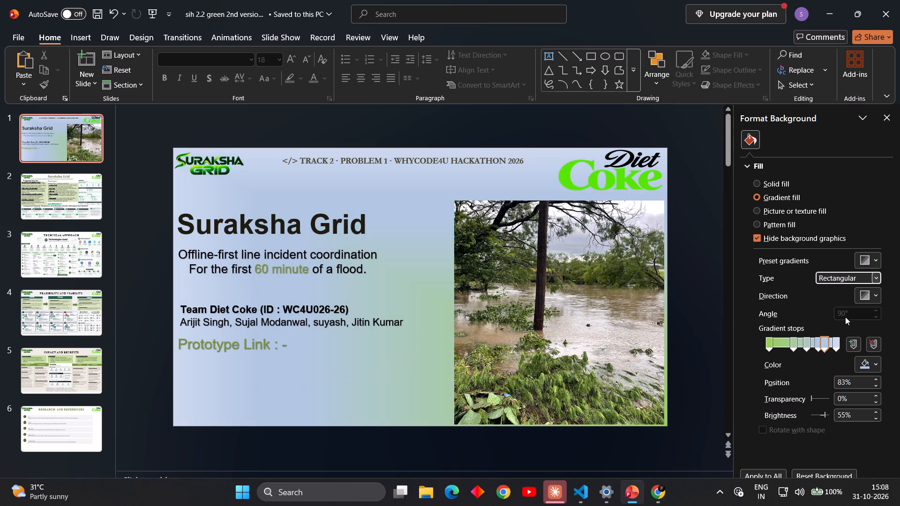
Compare green preset gradients and apply Light Gradient - Accent 3 to the title slide's background.
click(874, 263)
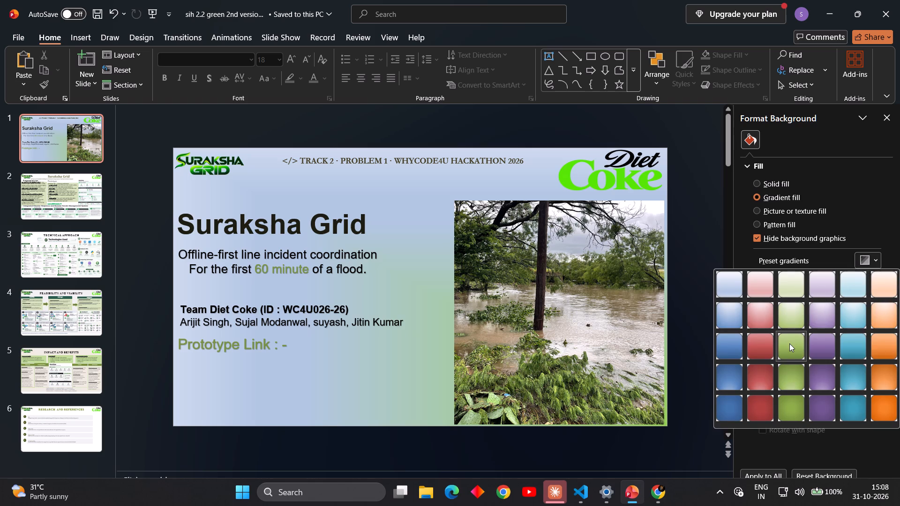
click(795, 317)
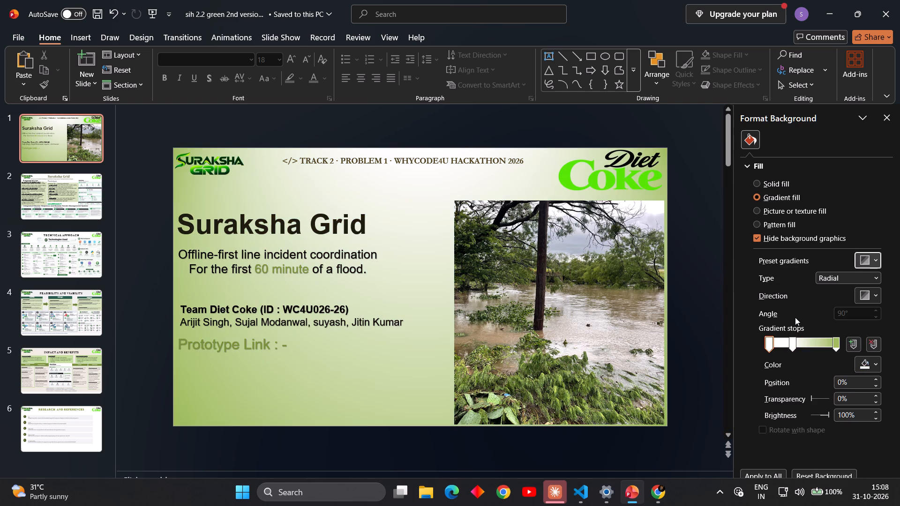
click(874, 263)
scroll(789, 354, down, 2)
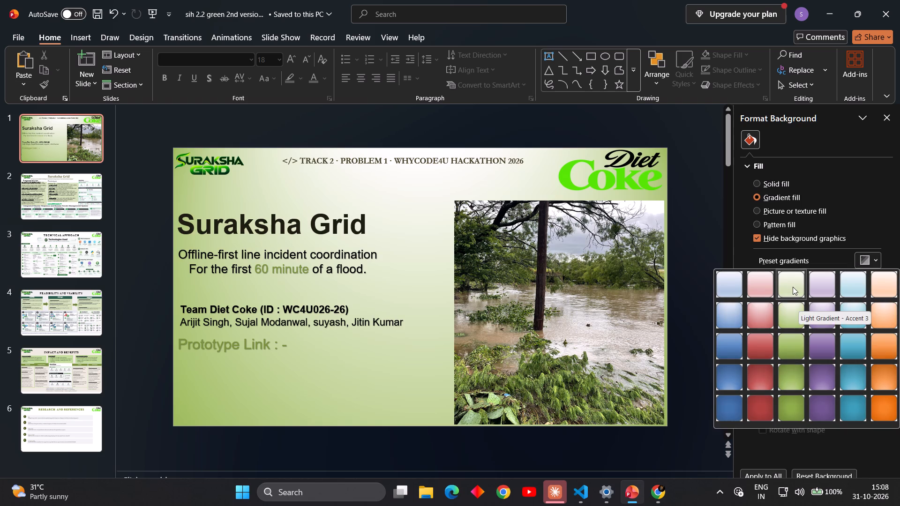
click(793, 287)
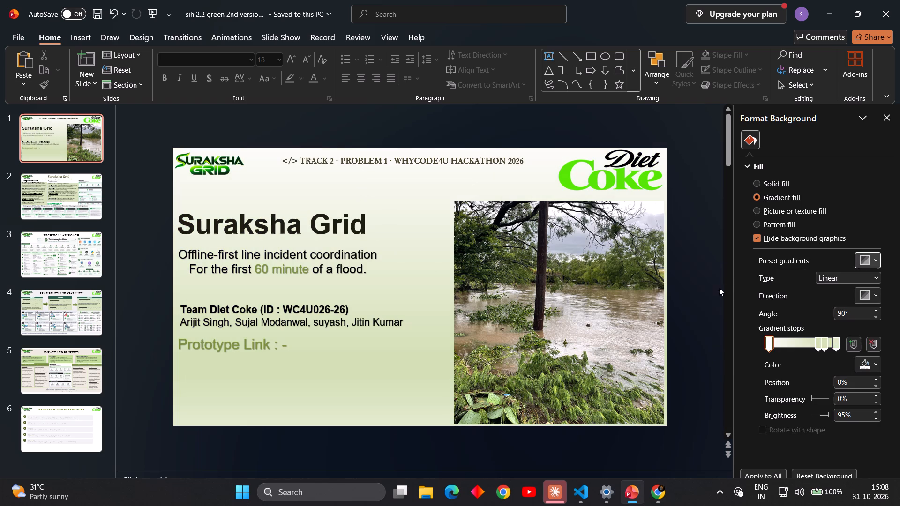
click(704, 299)
Give slide 2 a gradient fill background, try the Rectangular type, and settle on a light green linear preset gradient.
click(94, 197)
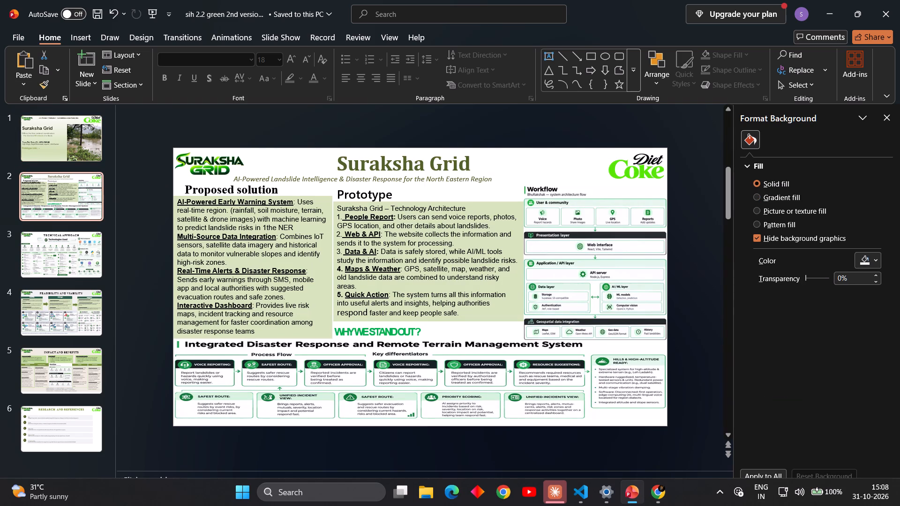
right_click(507, 171)
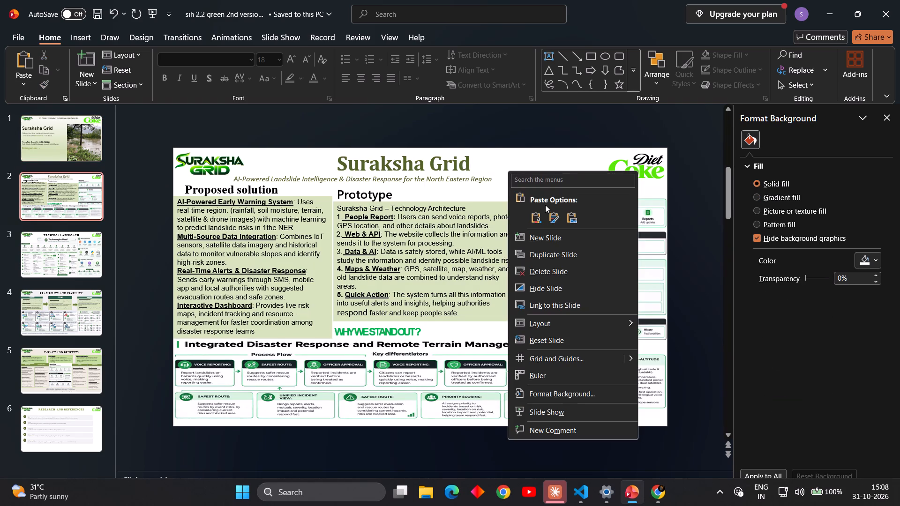
click(556, 392)
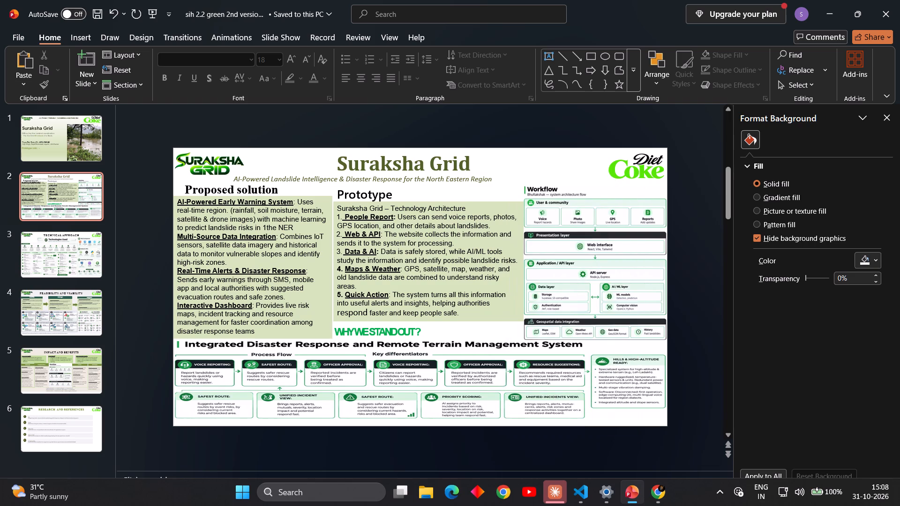
click(758, 197)
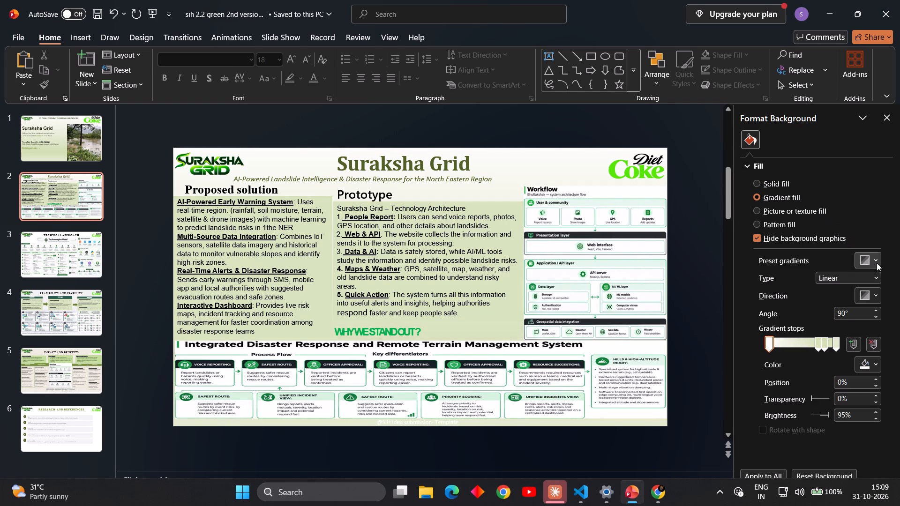
click(870, 276)
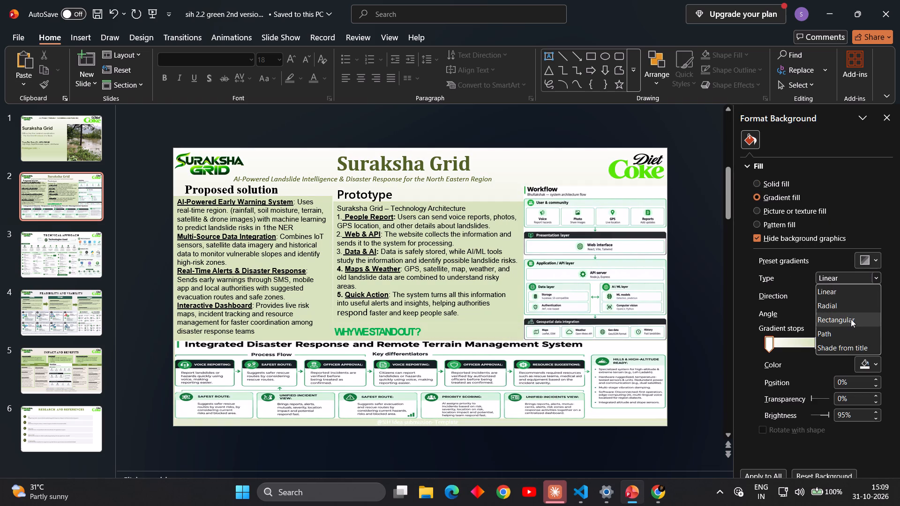
click(851, 319)
click(877, 260)
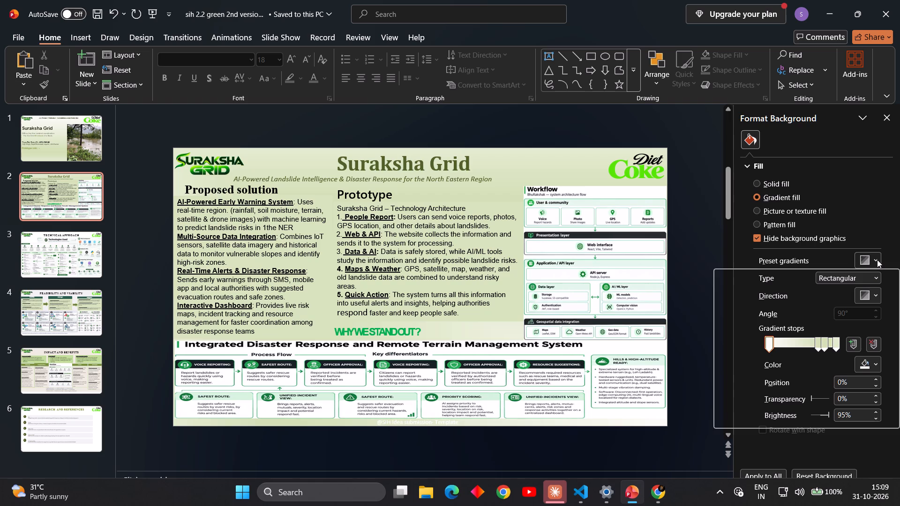
click(789, 286)
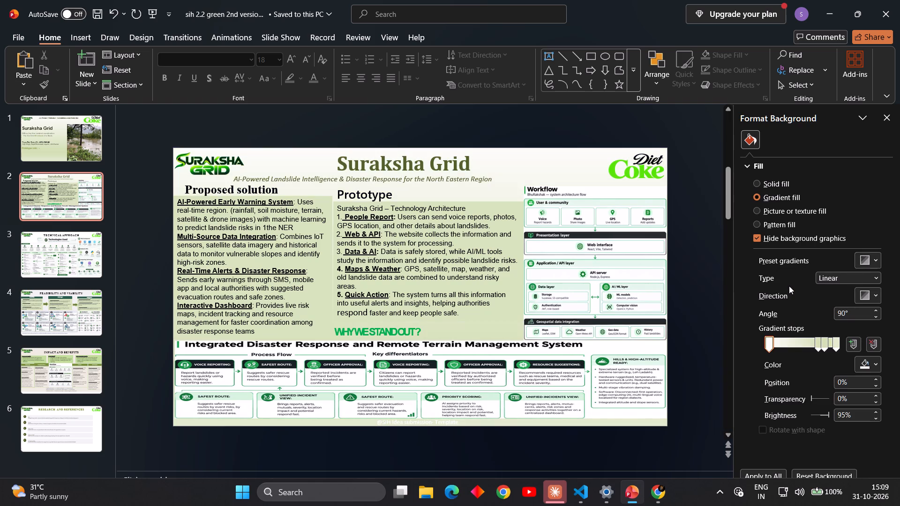
Compare green theme shades for the first gradient stop on slide 2 and set it to the light green with 80% brightness.
click(876, 362)
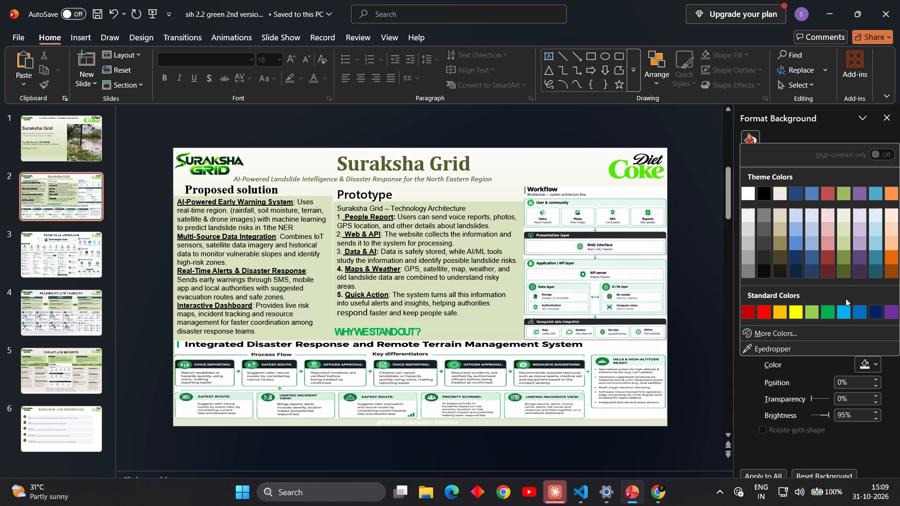
click(843, 256)
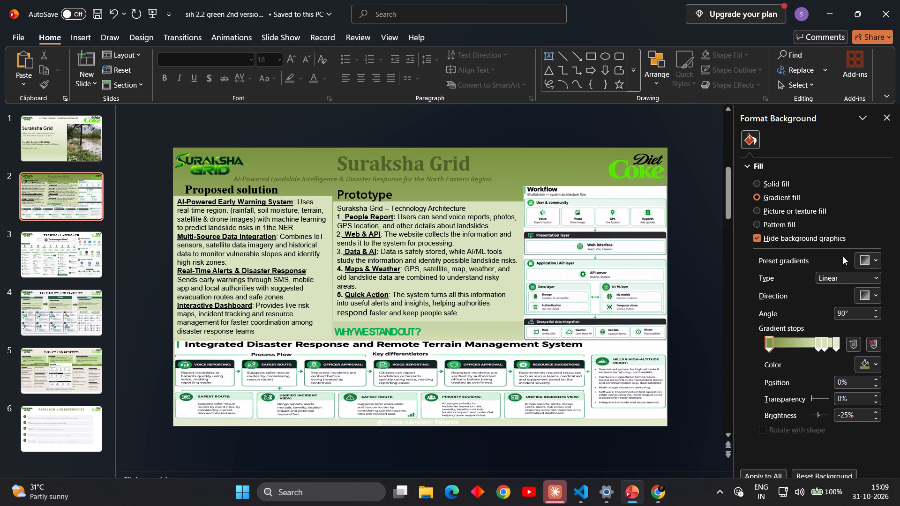
click(874, 361)
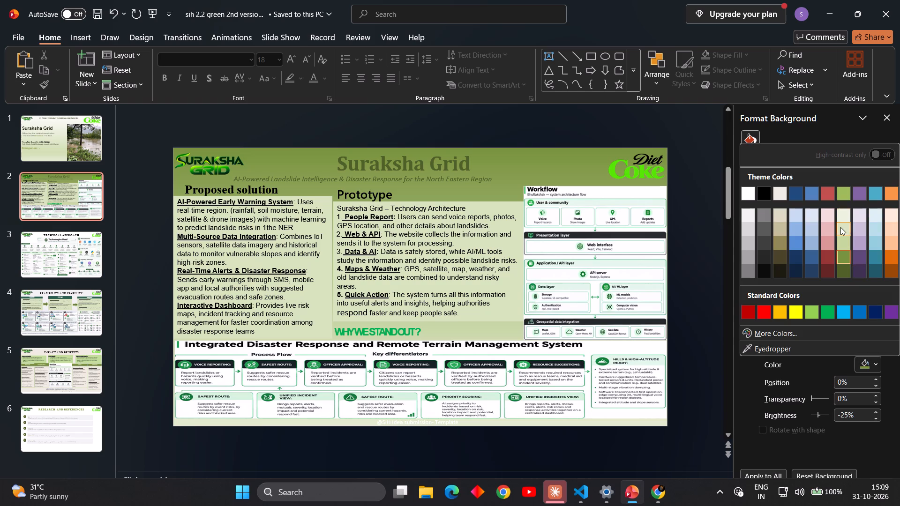
click(842, 243)
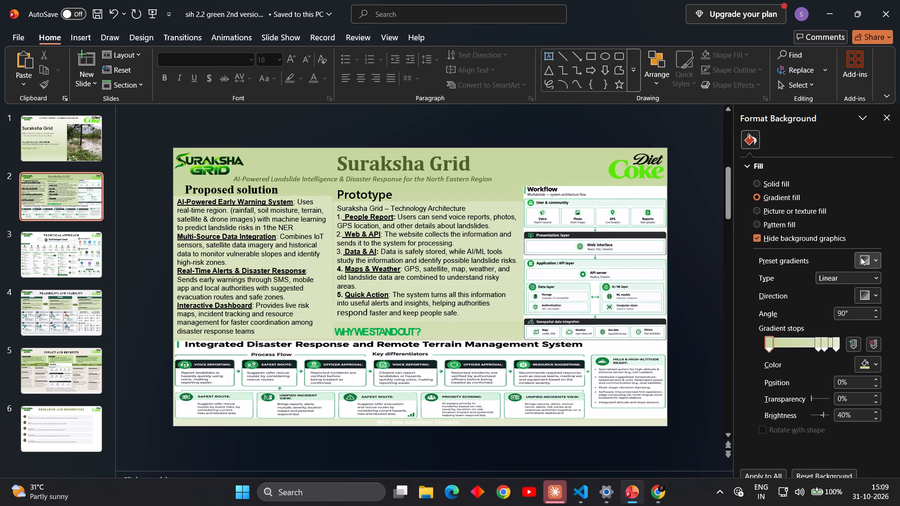
click(877, 363)
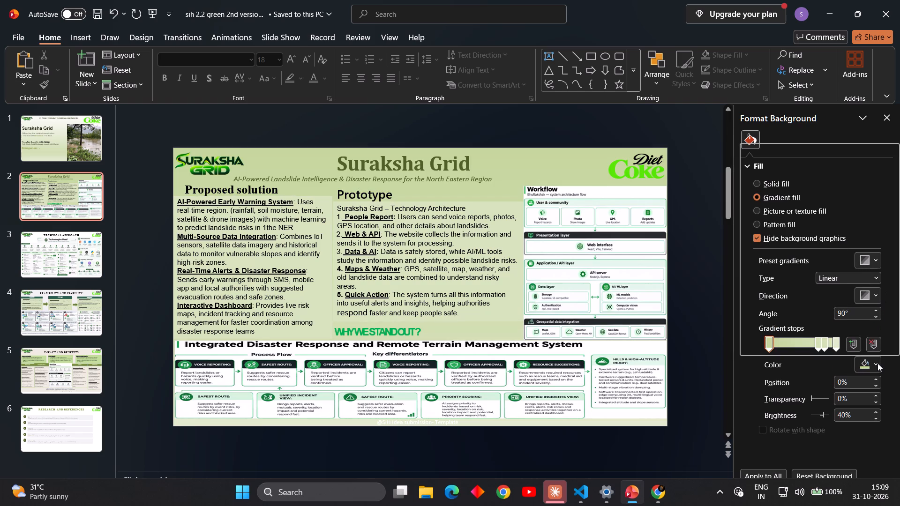
click(847, 230)
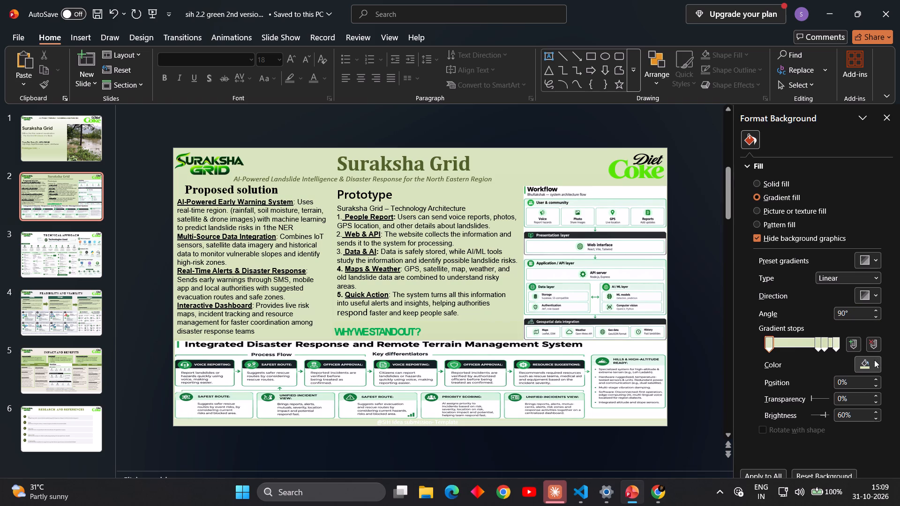
click(874, 360)
click(845, 217)
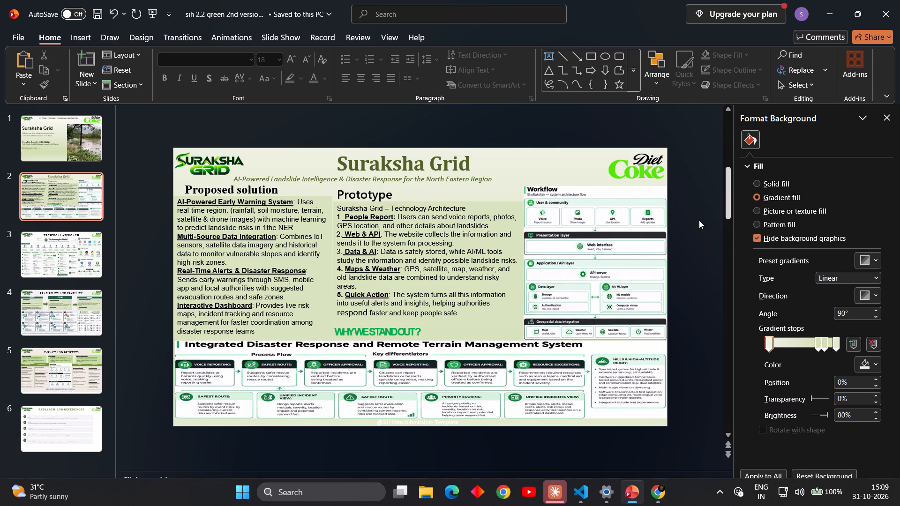
Apply slide 2's light green gradient background to all slides in the presentation.
click(761, 471)
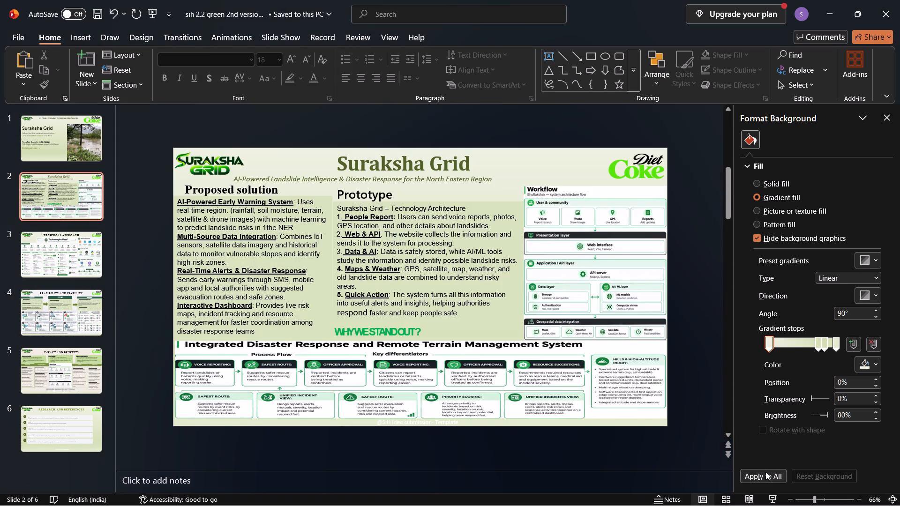
click(765, 475)
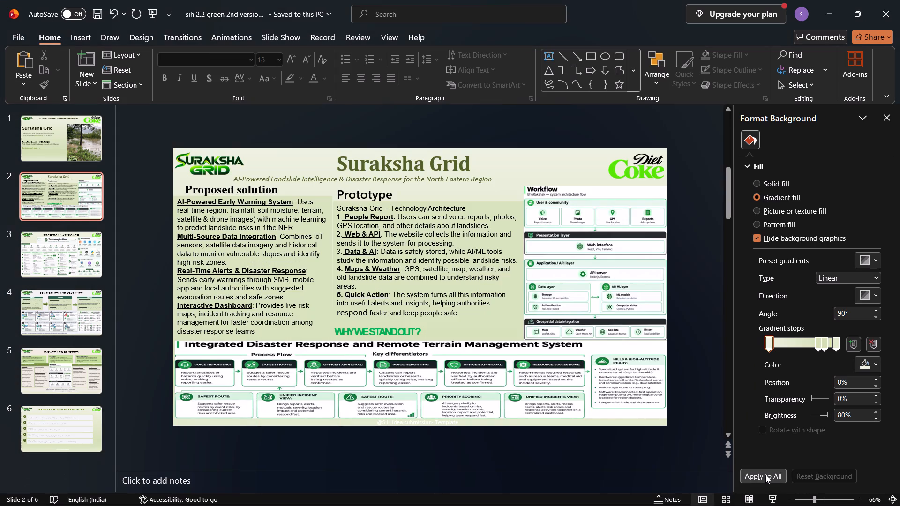
double_click(765, 475)
double_click(765, 475)
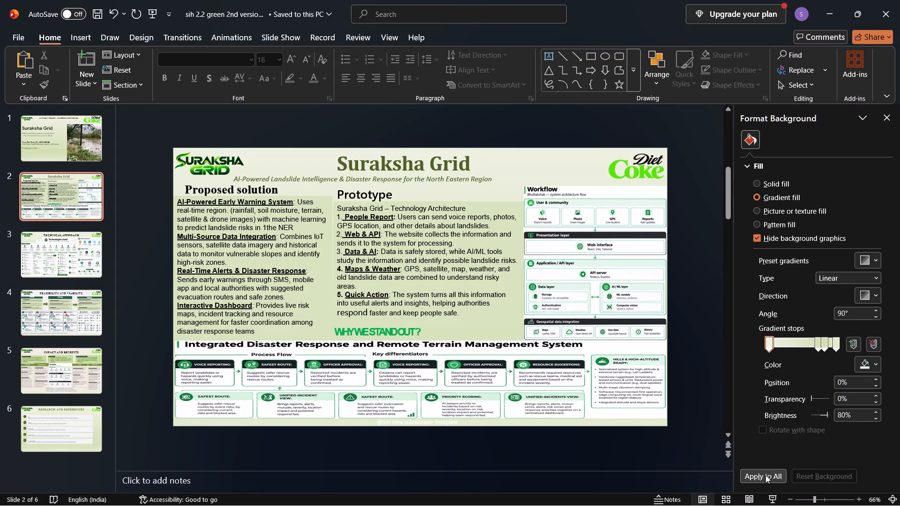
triple_click(765, 475)
triple_click(765, 475)
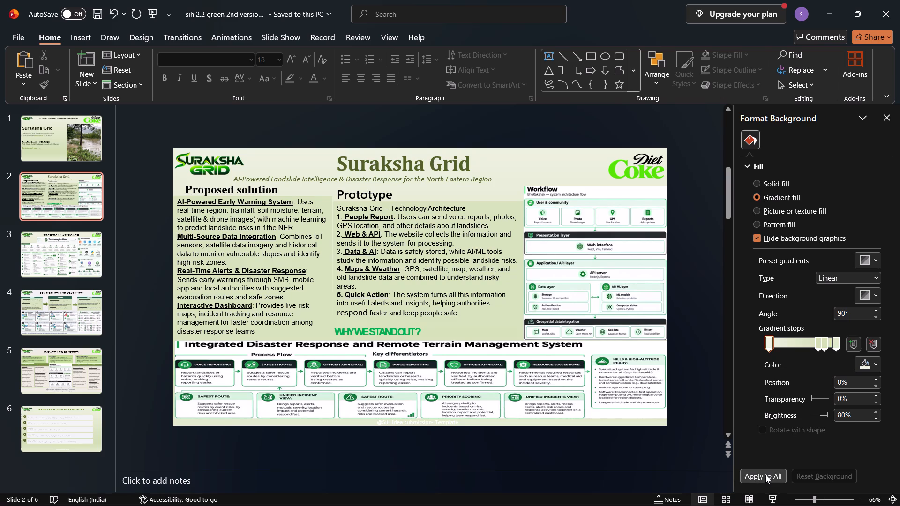
double_click(765, 475)
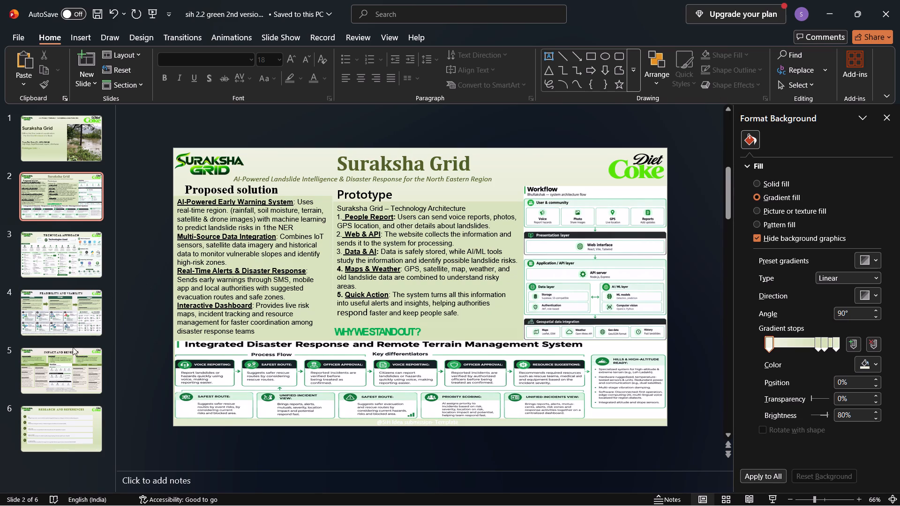
Go through the slides from the title slide to Research and References to check their backgrounds.
click(69, 353)
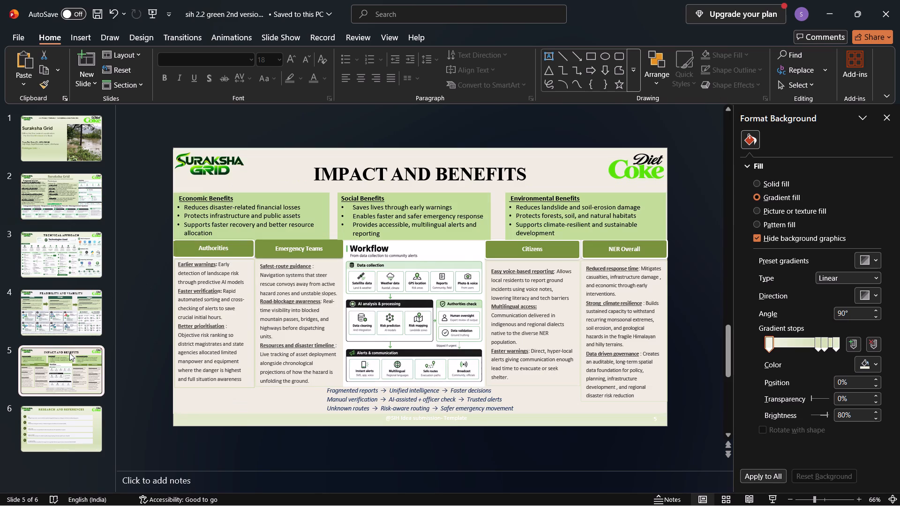
scroll(329, 267, up, 2)
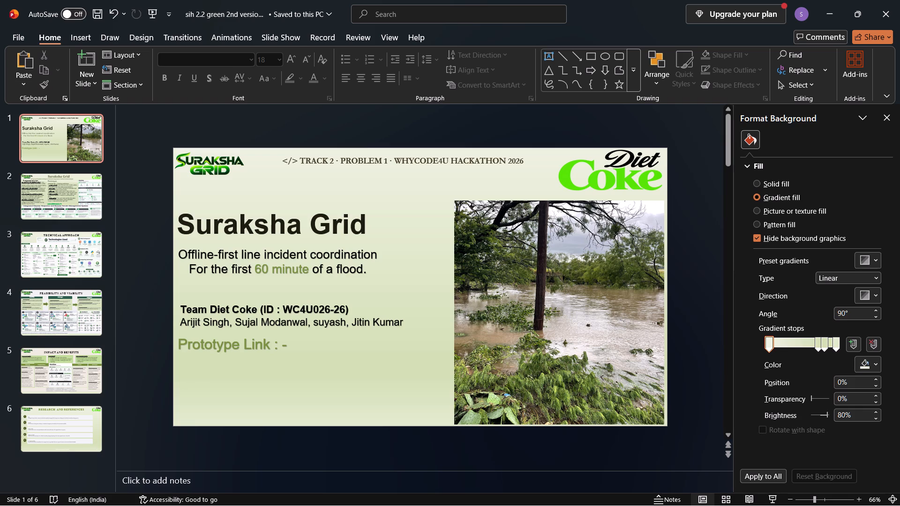
key(Down)
key(Down)
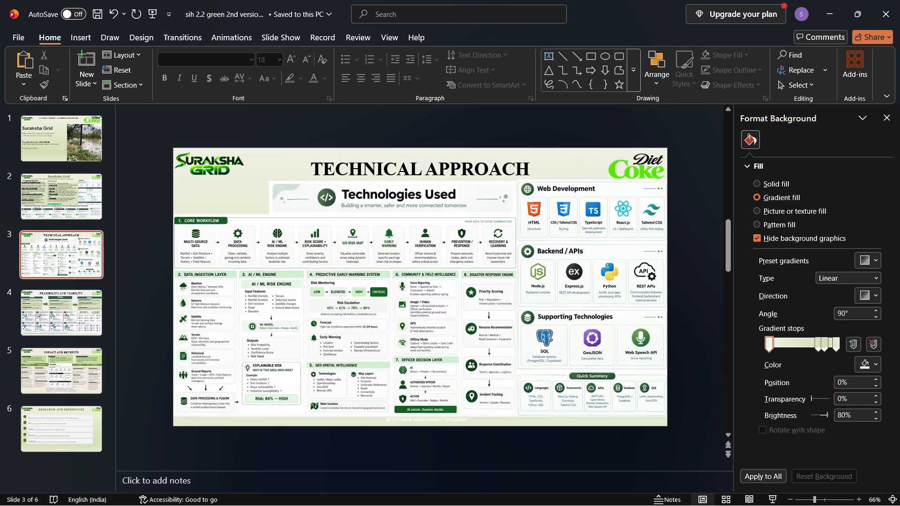
key(Down)
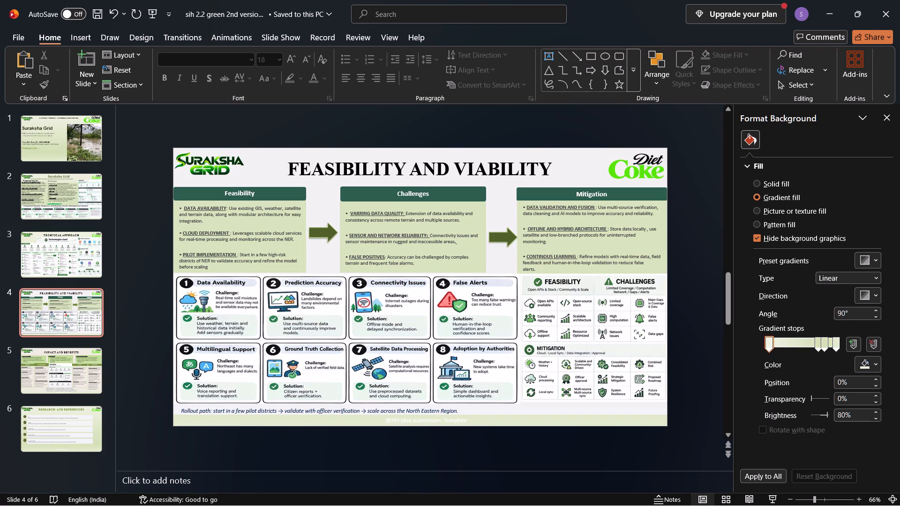
key(Down)
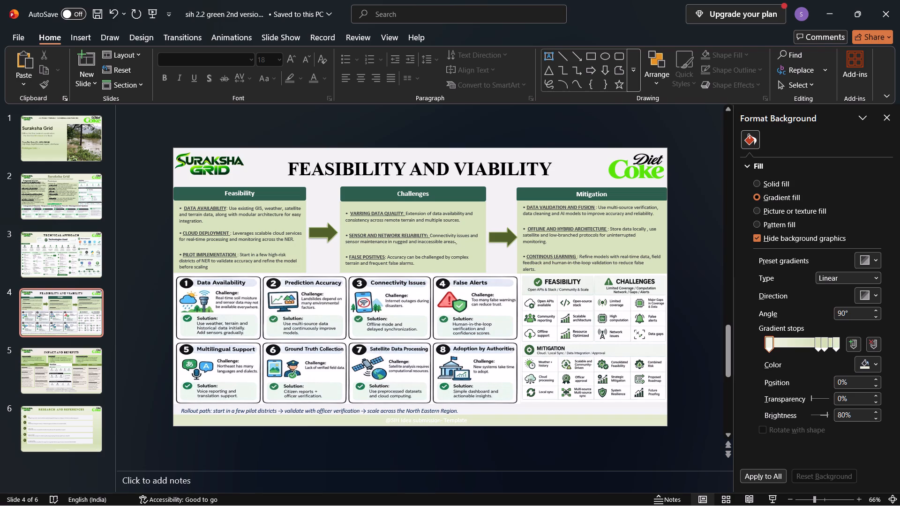
key(Down)
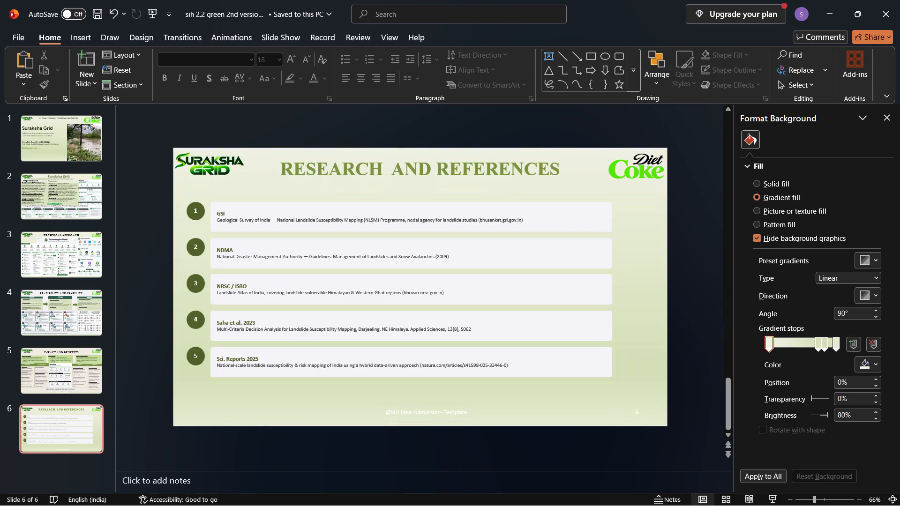
Delete the idea submission template footer text and its empty placeholder from the Research and References slide.
click(399, 411)
key(Delete)
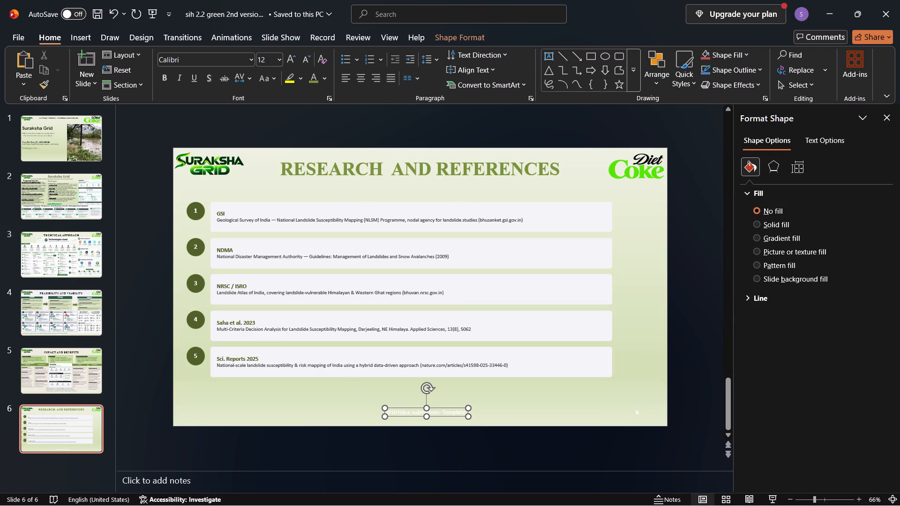
key(ctrl+a)
key(Delete)
key(Delete)
key(ctrl+a)
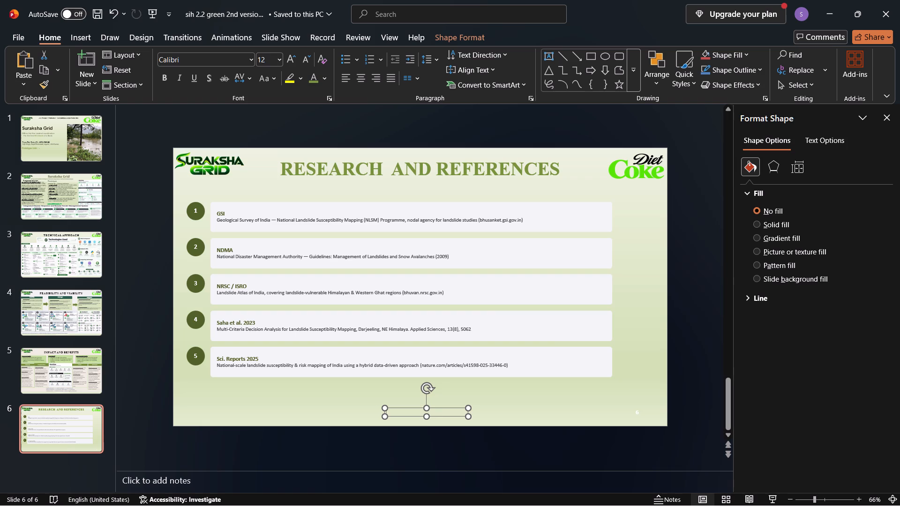
key(Delete)
click(458, 410)
key(Delete)
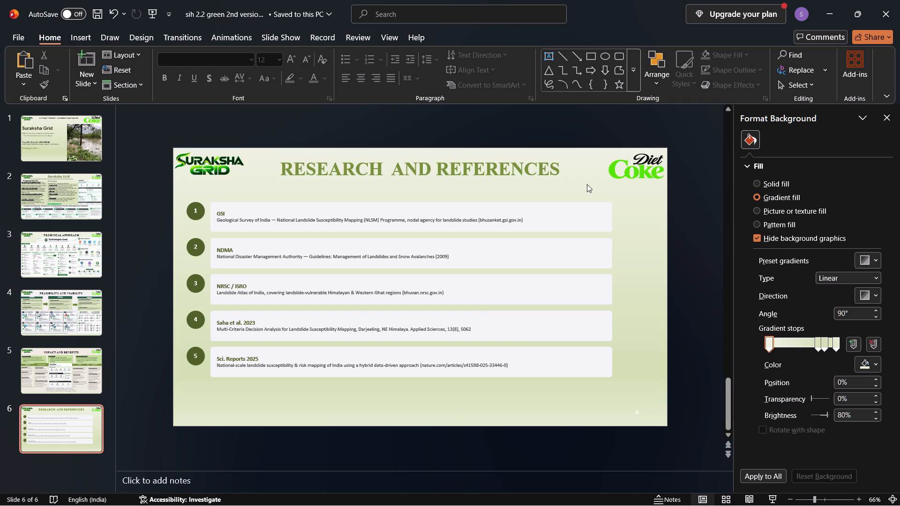
Shrink the Diet Coke logo on the Research and References slide, keeping it in the slide's upper-right corner.
click(636, 172)
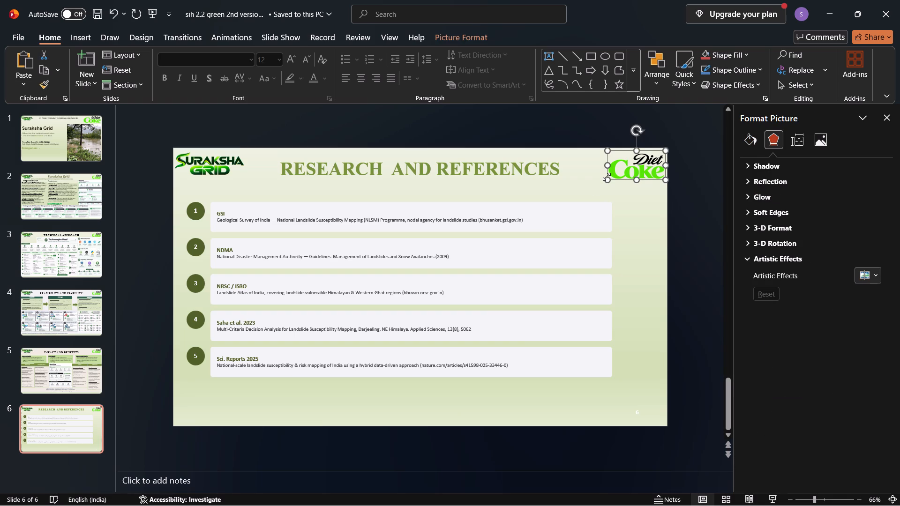
drag(610, 180, 622, 173)
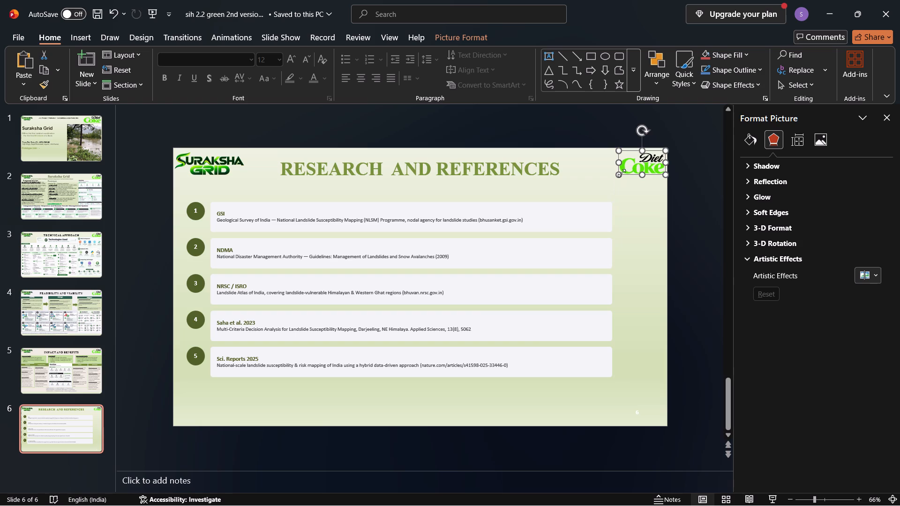
click(624, 215)
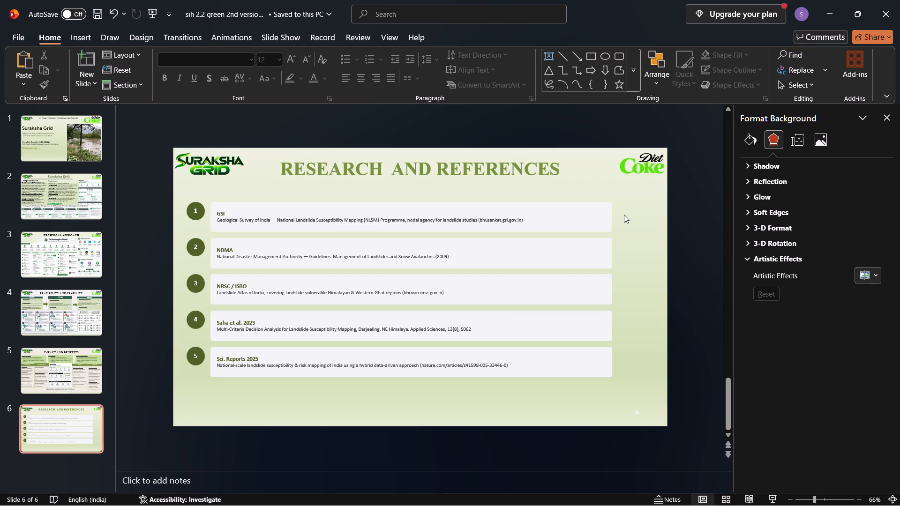
click(636, 162)
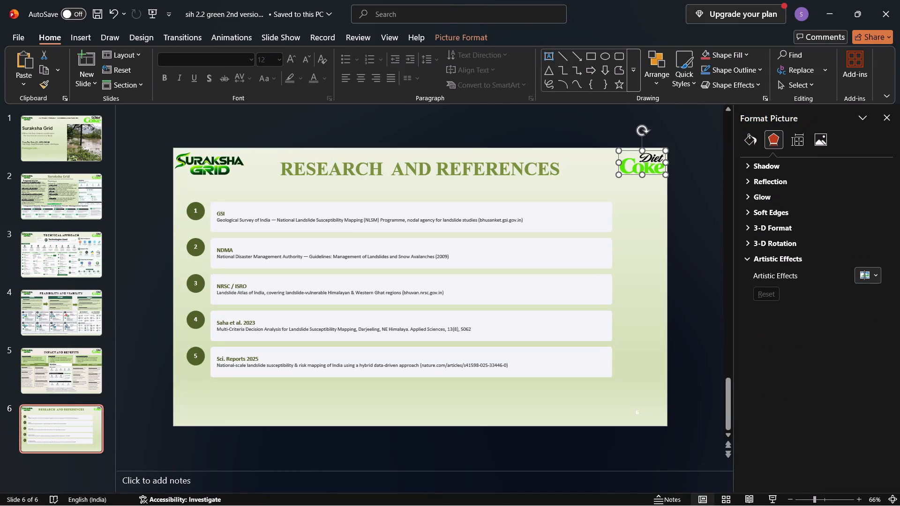
Add a glow in the lightest olive green theme colour to the Diet Coke logo on the Research and References slide.
click(756, 242)
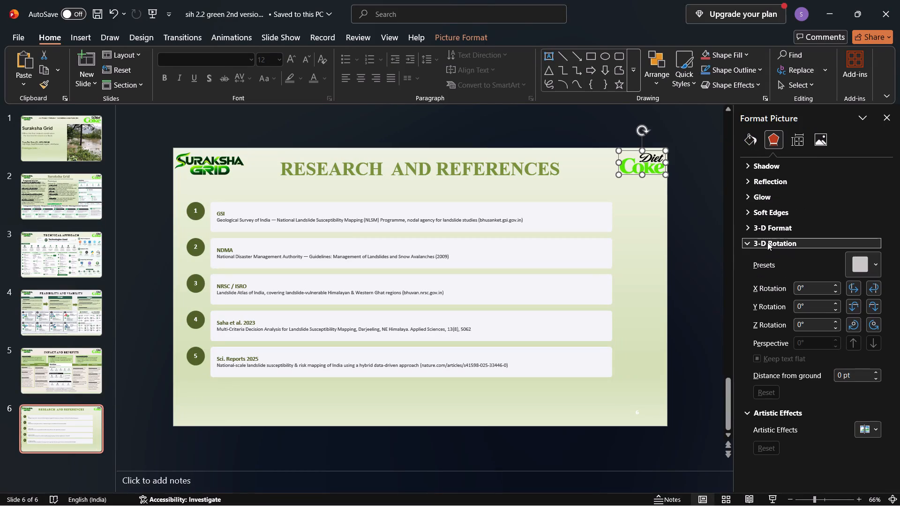
click(766, 228)
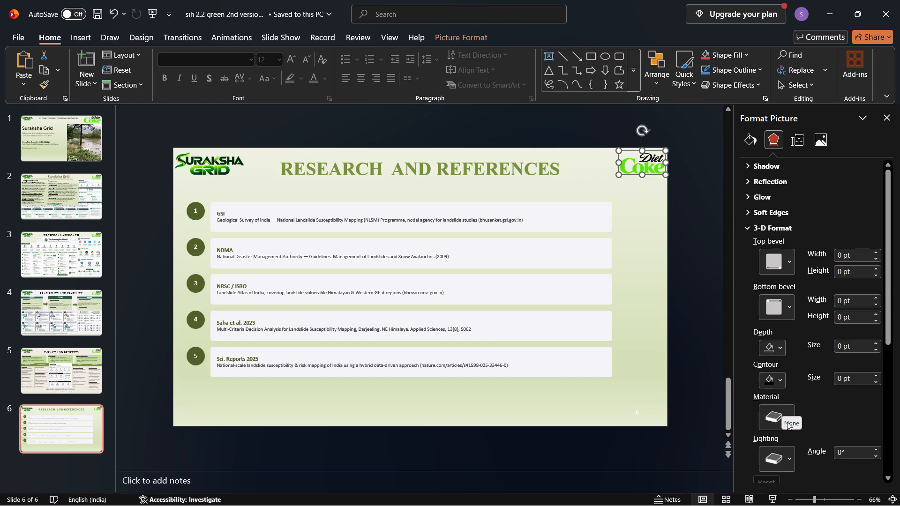
click(765, 215)
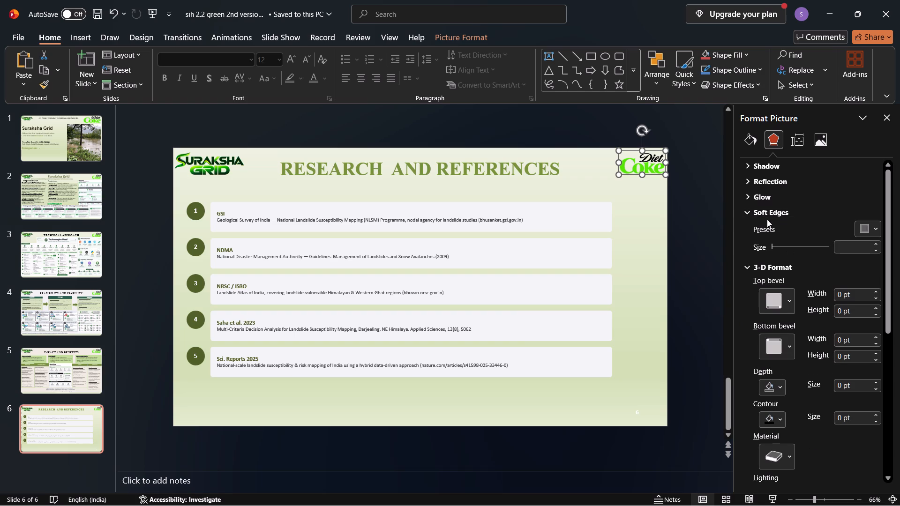
click(758, 198)
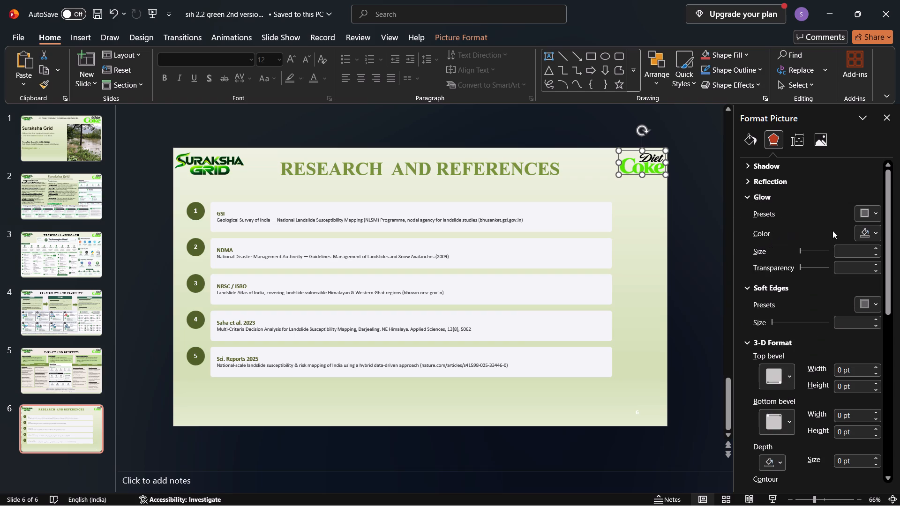
click(864, 232)
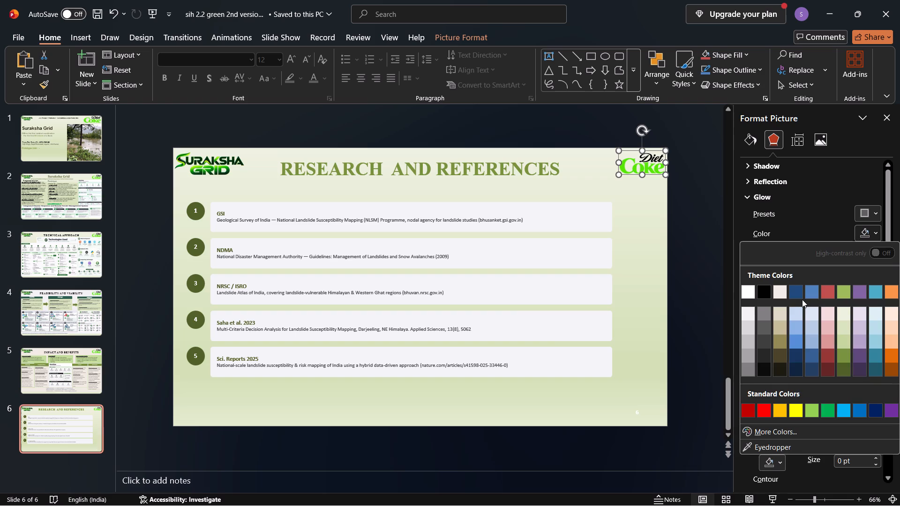
click(841, 315)
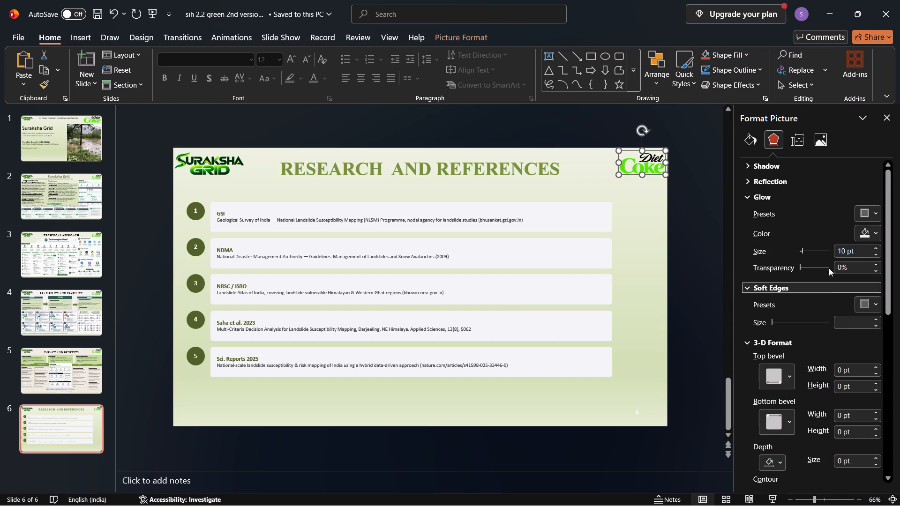
click(771, 199)
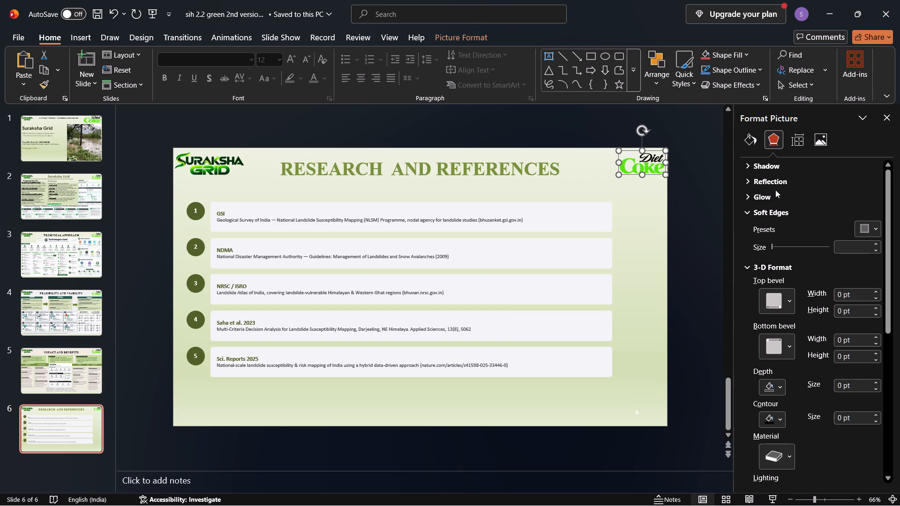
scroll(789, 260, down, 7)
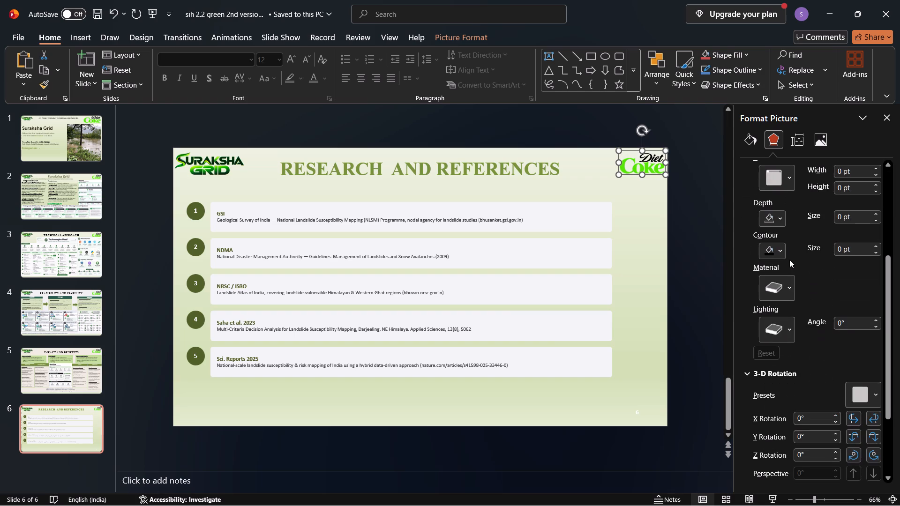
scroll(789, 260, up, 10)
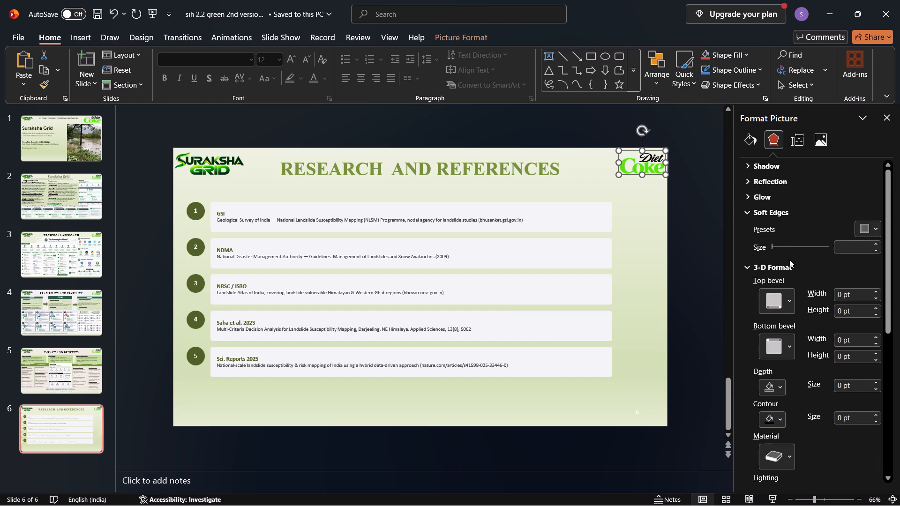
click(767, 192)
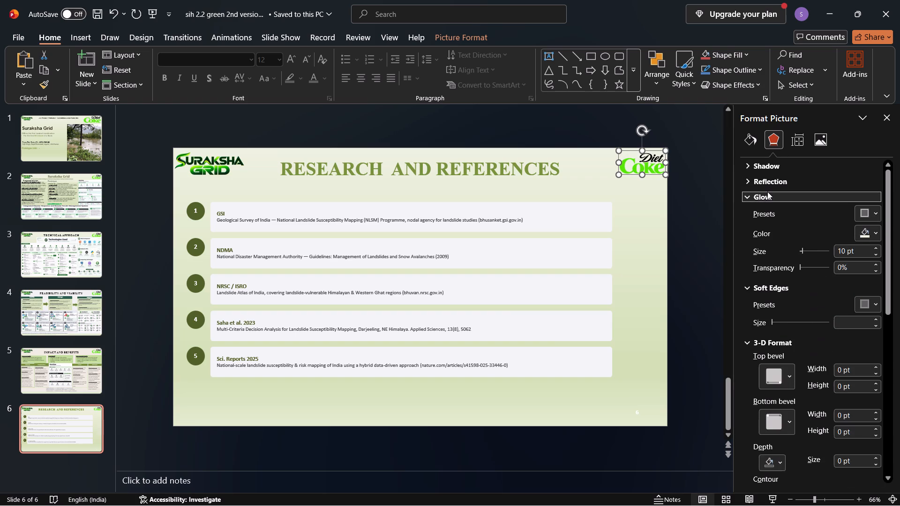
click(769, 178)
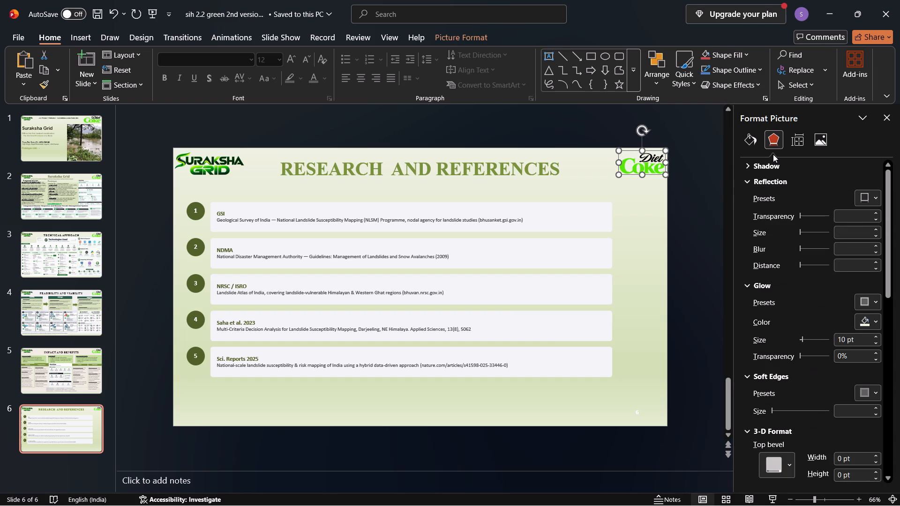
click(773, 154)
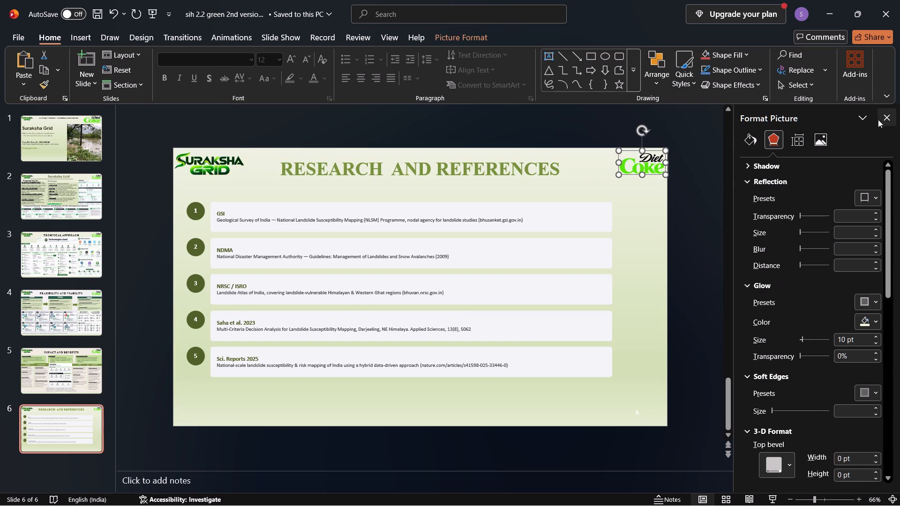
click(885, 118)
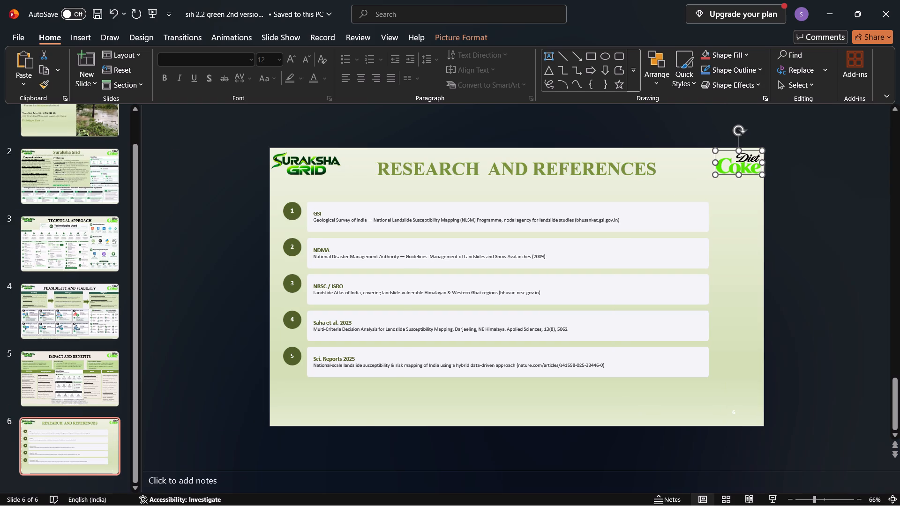
Replace the Diet Coke logo on the Impact and Benefits slide with a copy of the smaller logo from Research and References.
click(746, 165)
key(ctrl+c)
click(814, 210)
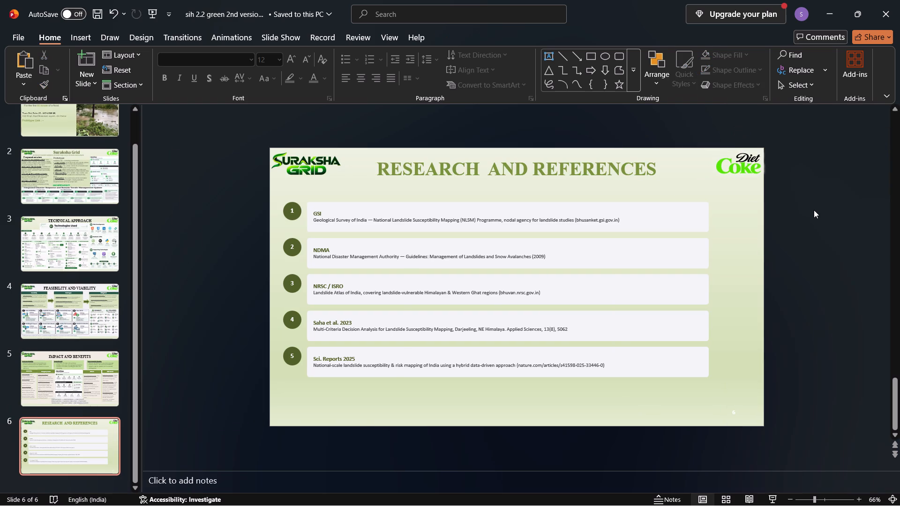
key(Up)
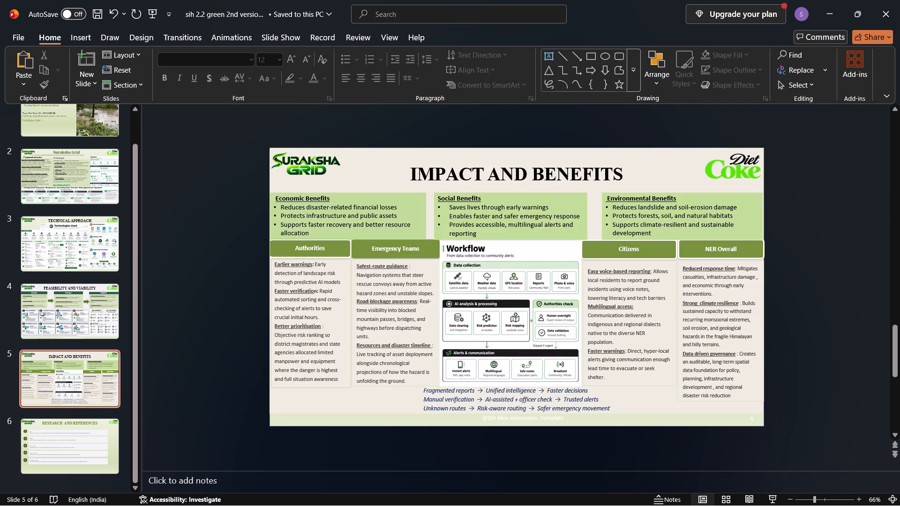
click(740, 172)
key(Delete)
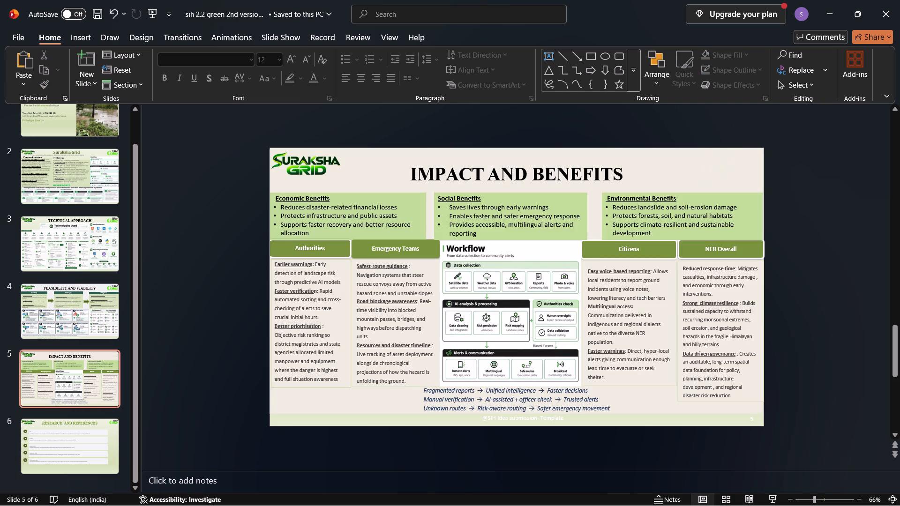
key(ctrl+v)
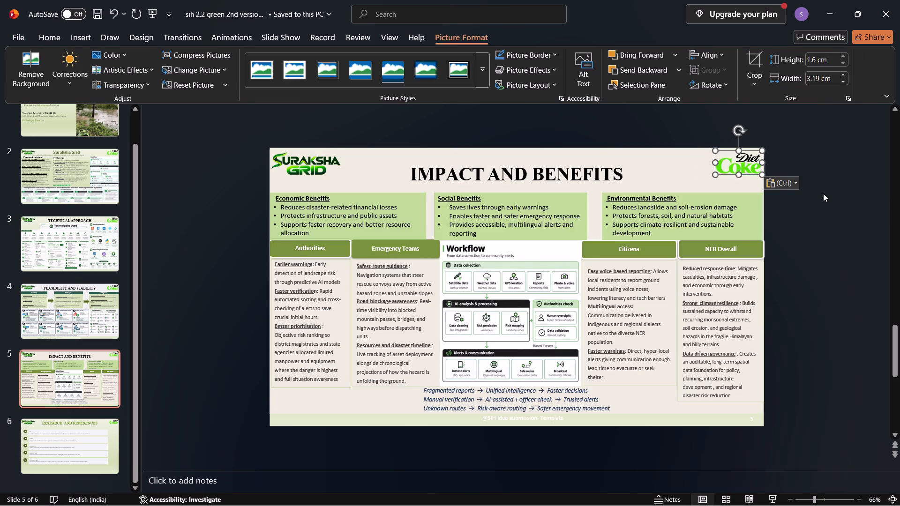
click(795, 183)
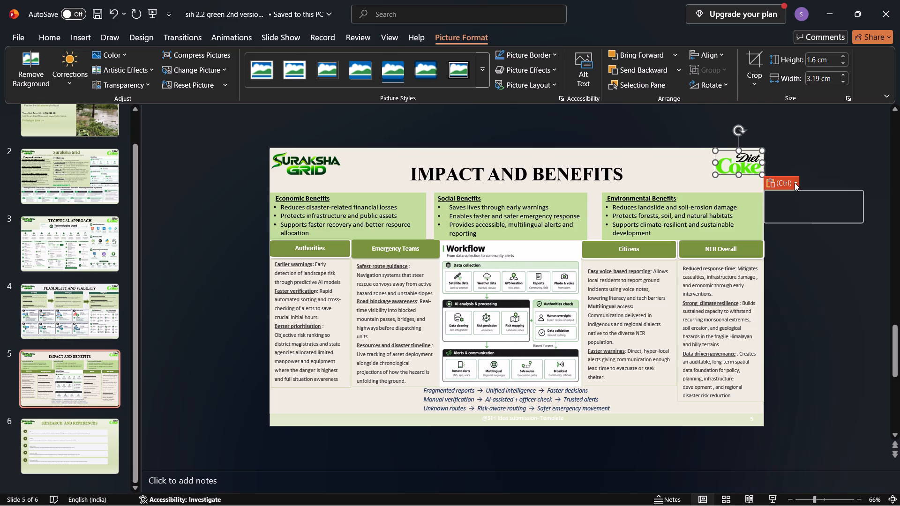
click(852, 174)
click(852, 174)
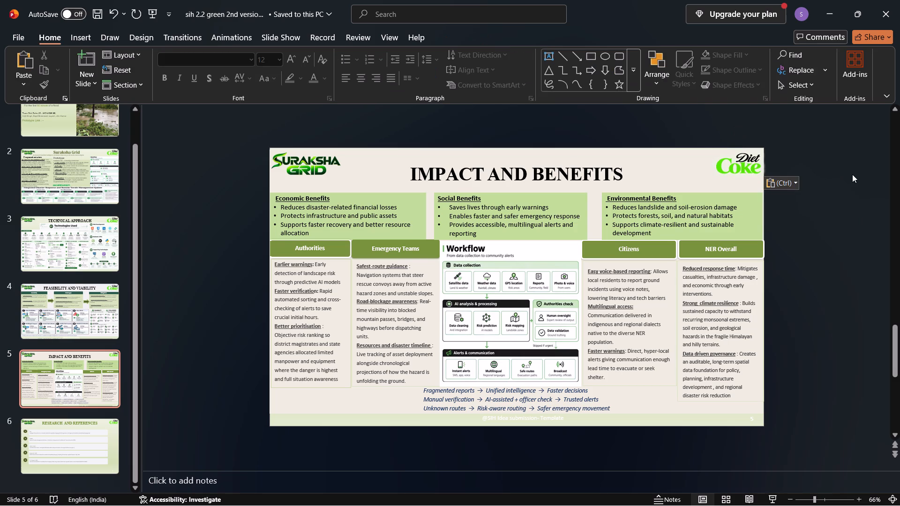
Replace the larger Diet Coke logo on the Feasibility and Viability slide with the copied smaller logo.
key(Up)
click(746, 166)
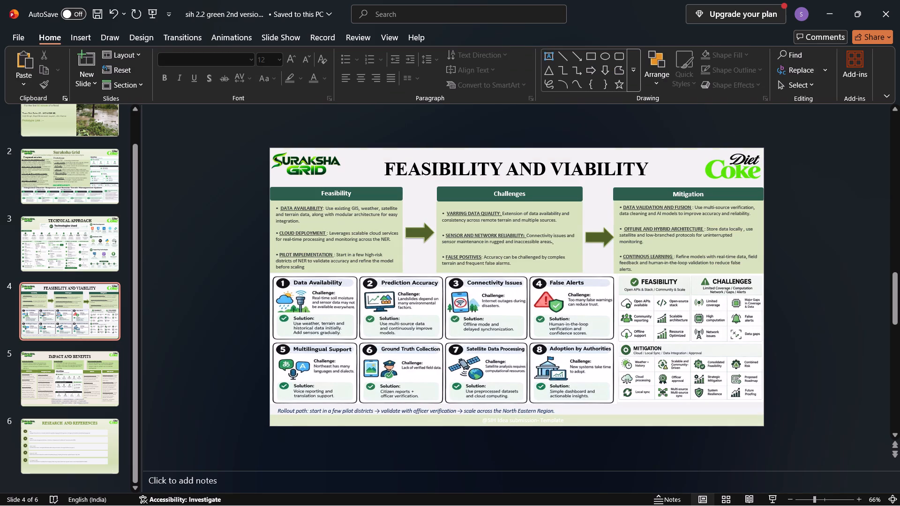
key(Delete)
key(ctrl+v)
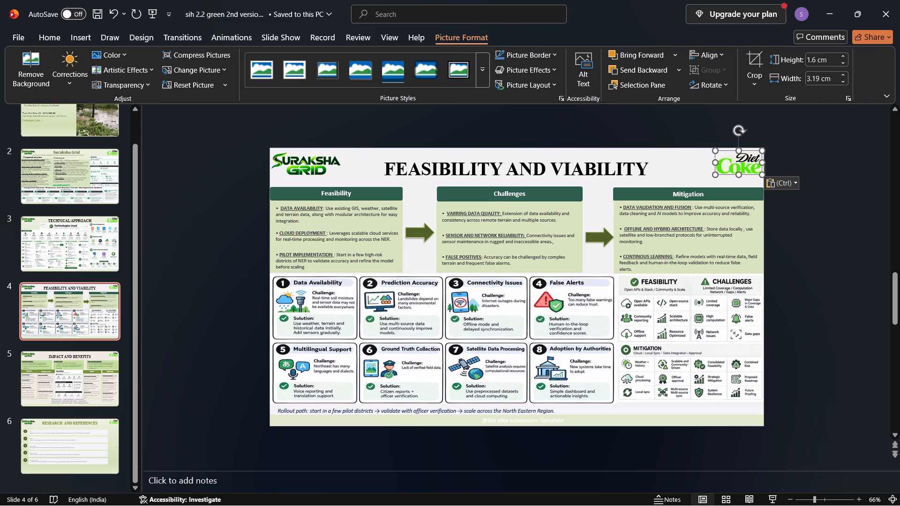
click(816, 156)
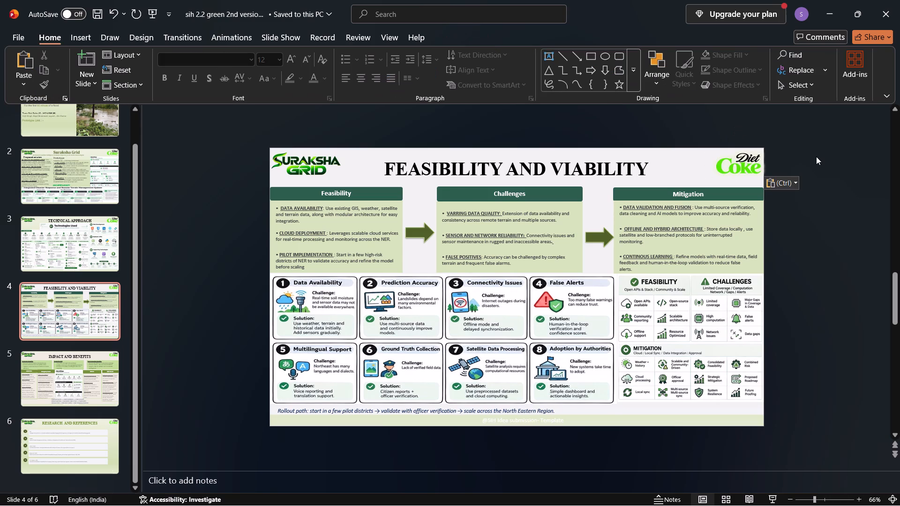
Replace the larger Diet Coke logo on the Technical Approach slide with the copied smaller logo.
key(Up)
click(725, 168)
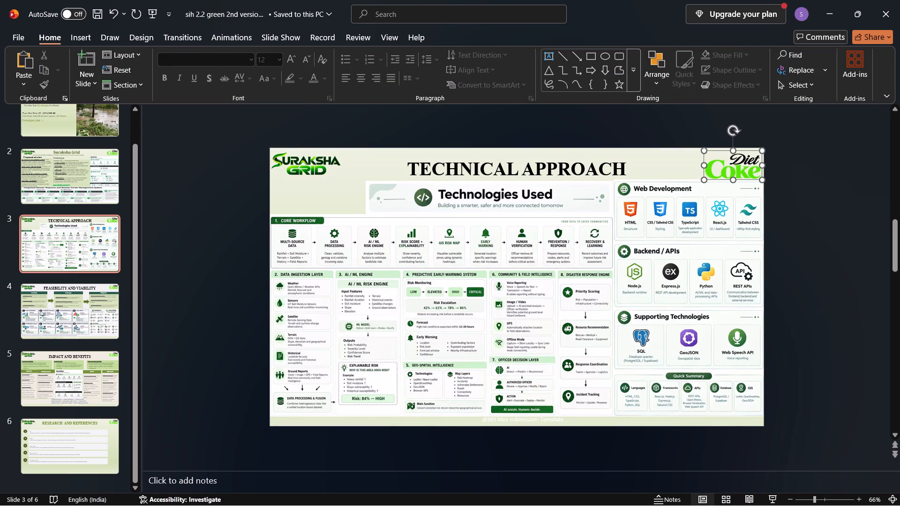
key(ctrl+v)
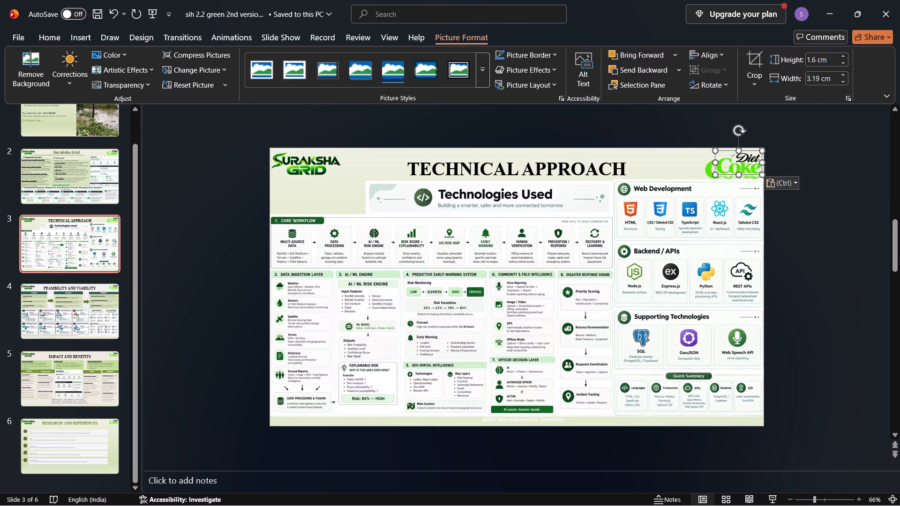
key(Delete)
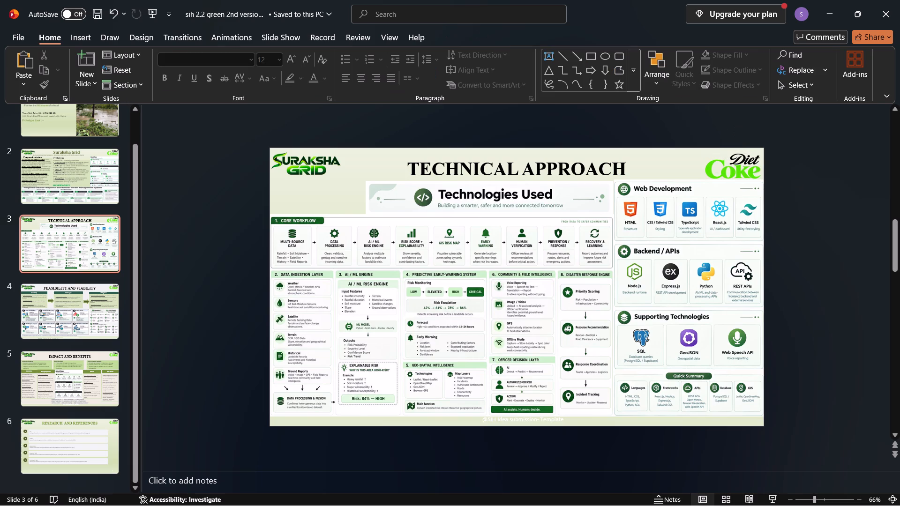
click(725, 168)
key(Delete)
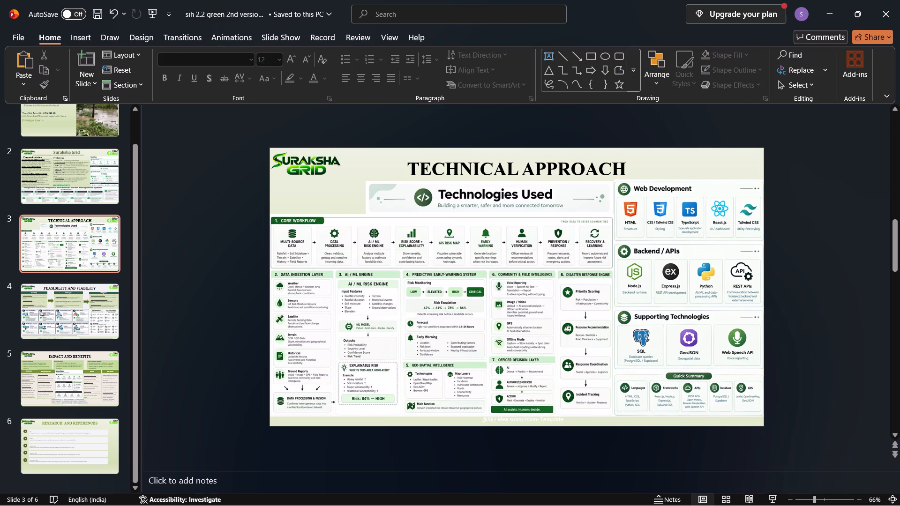
key(ctrl+v)
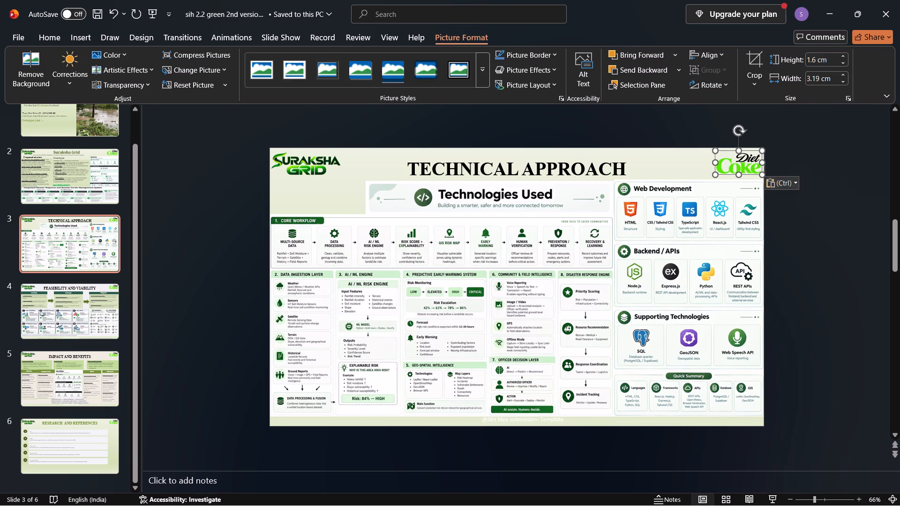
click(841, 145)
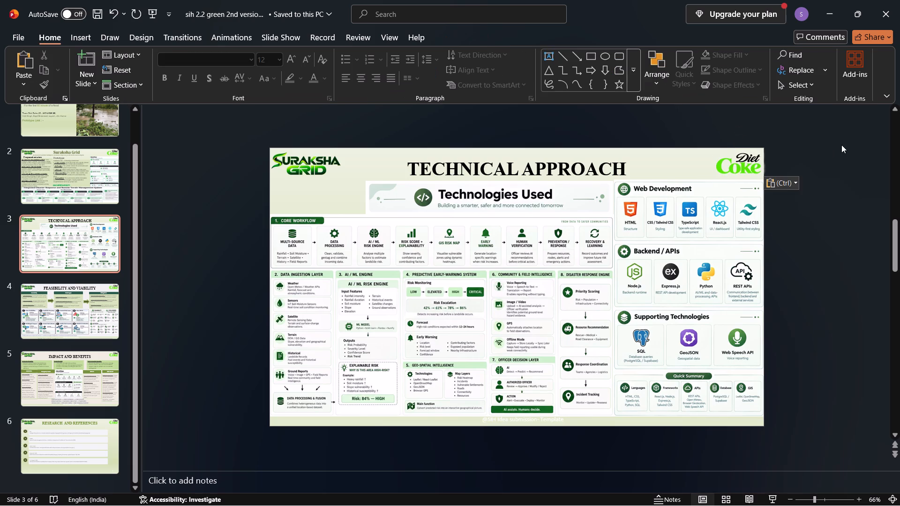
Replace the larger Diet Coke logo on slide 2, the Suraksha Grid proposed solution slide, with the copied smaller logo.
key(Up)
click(739, 166)
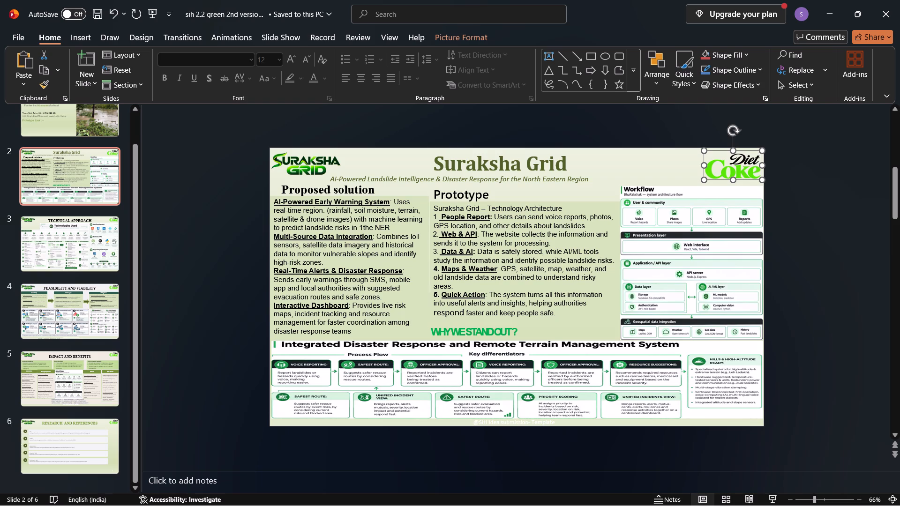
key(Delete)
key(ctrl+v)
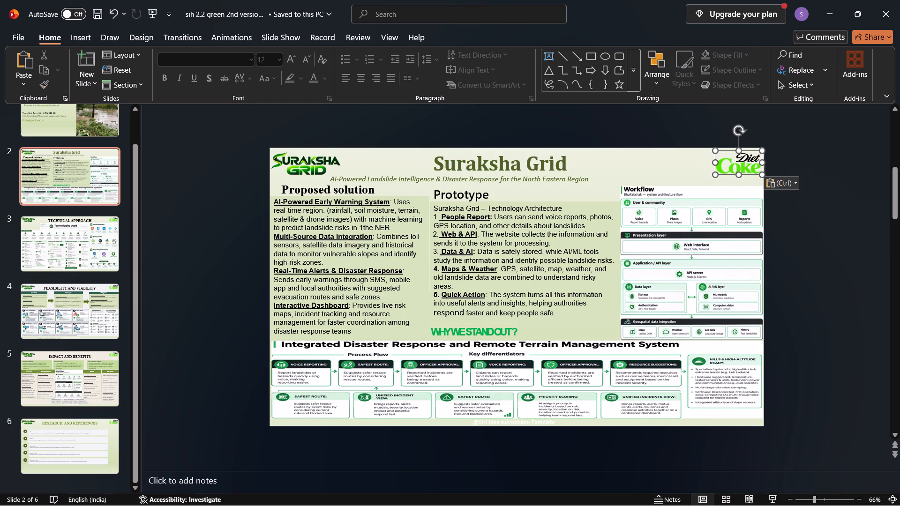
click(792, 147)
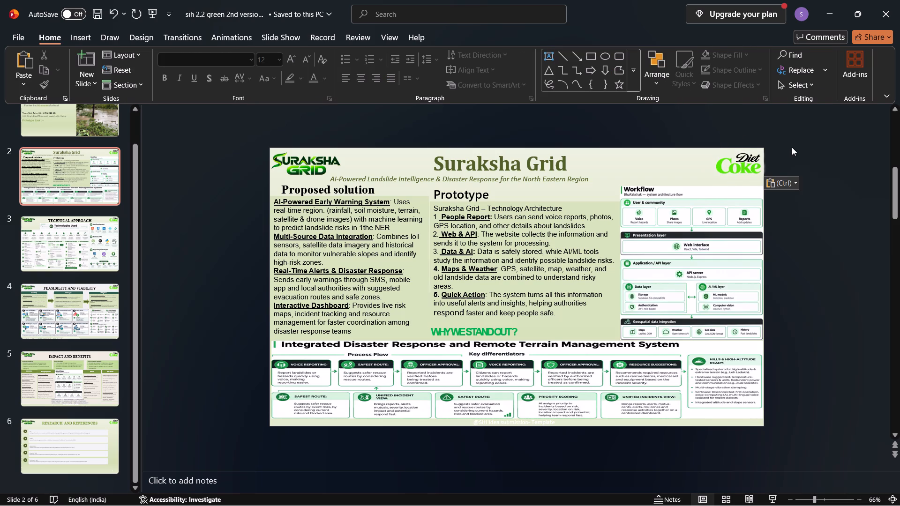
Replace the large Diet Coke logo on the title slide with the copied smaller logo.
key(Up)
click(723, 173)
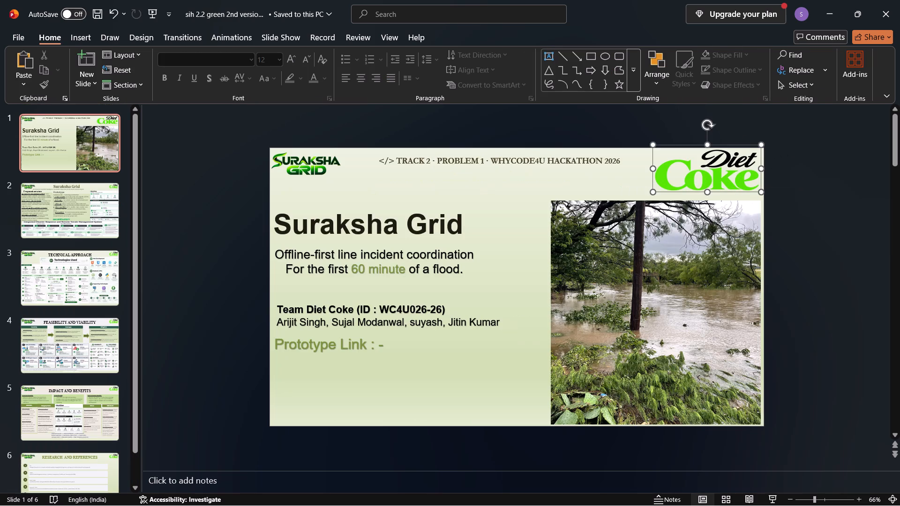
key(Delete)
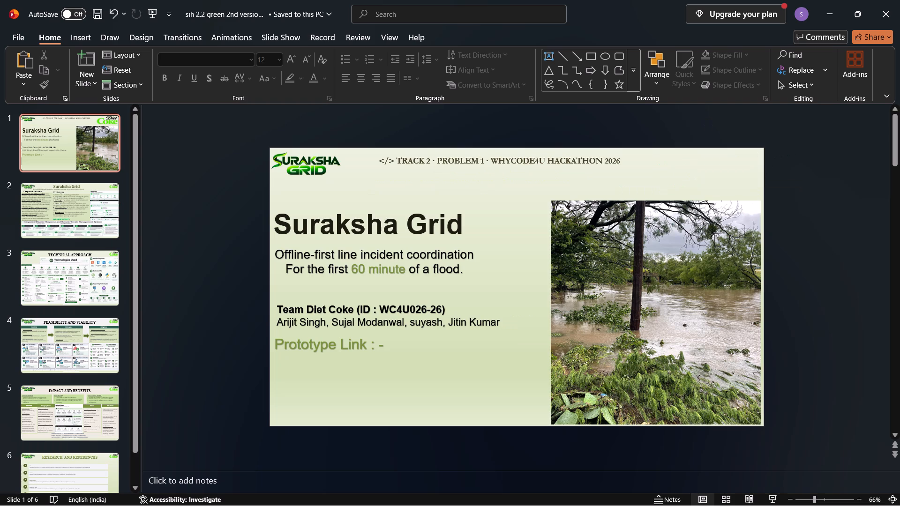
key(ctrl+v)
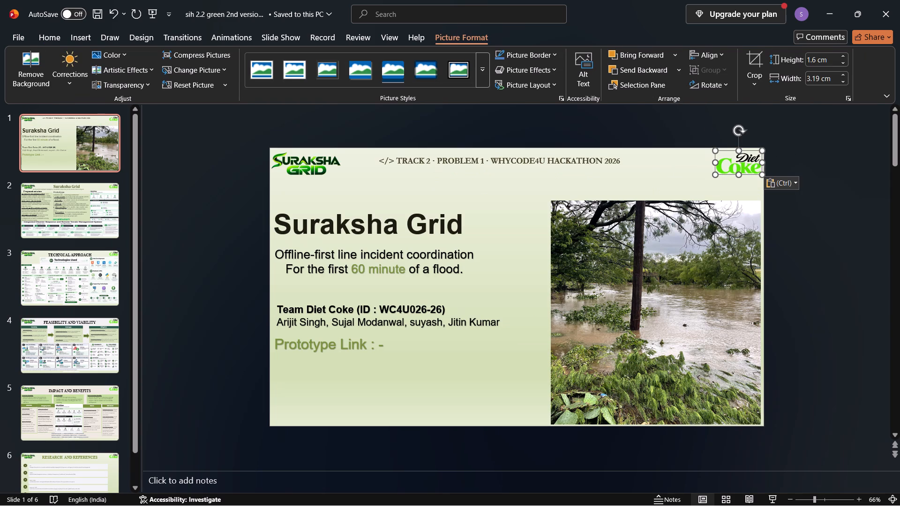
Shift the Diet Coke logo on the title slide slightly inward from the slide's right edge.
drag(720, 154, 715, 154)
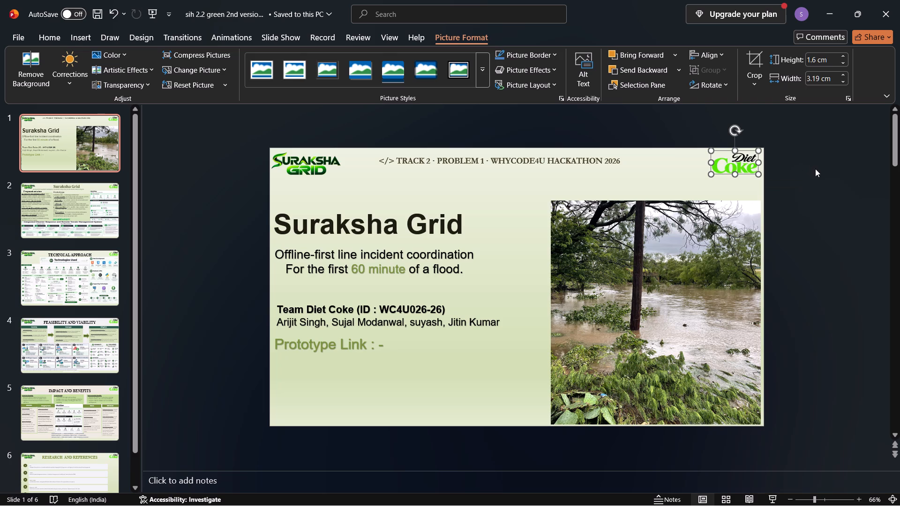
click(816, 171)
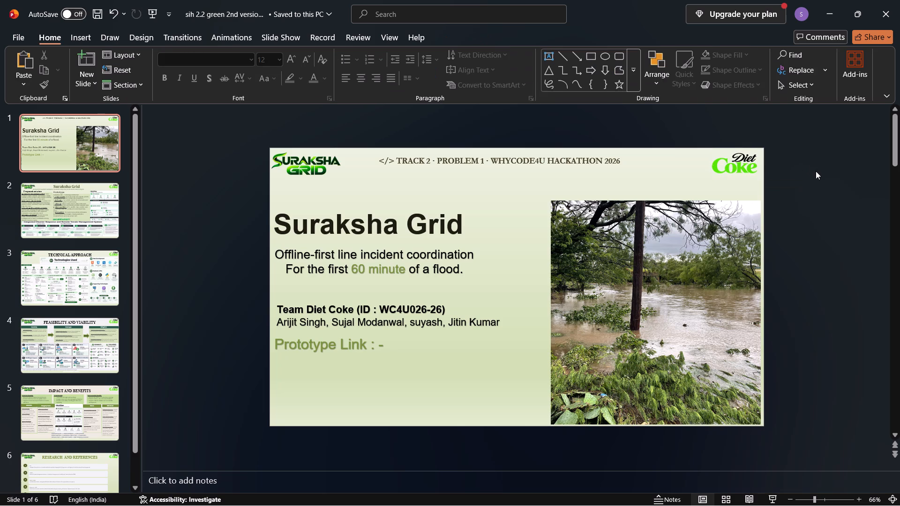
Shift the Diet Coke logo on slide 2, the proposed solution slide, slightly inward from the slide's right edge.
key(Down)
click(747, 163)
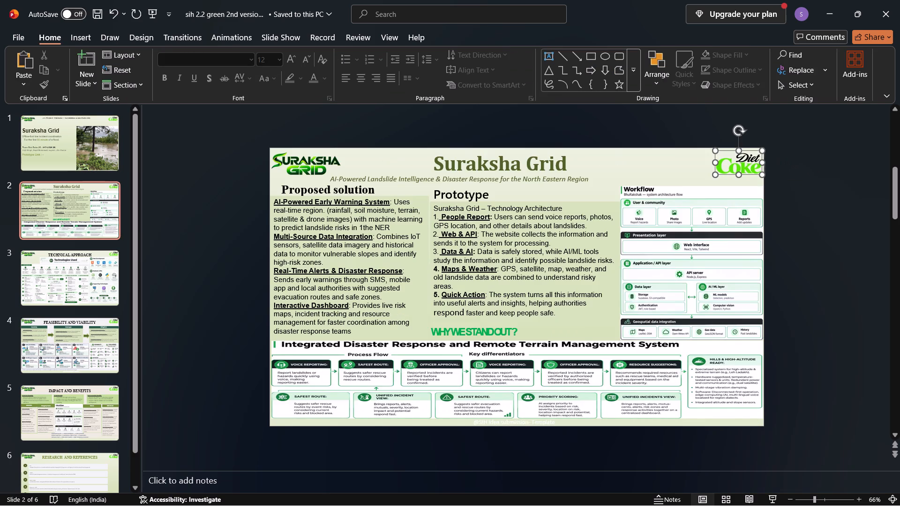
click(719, 155)
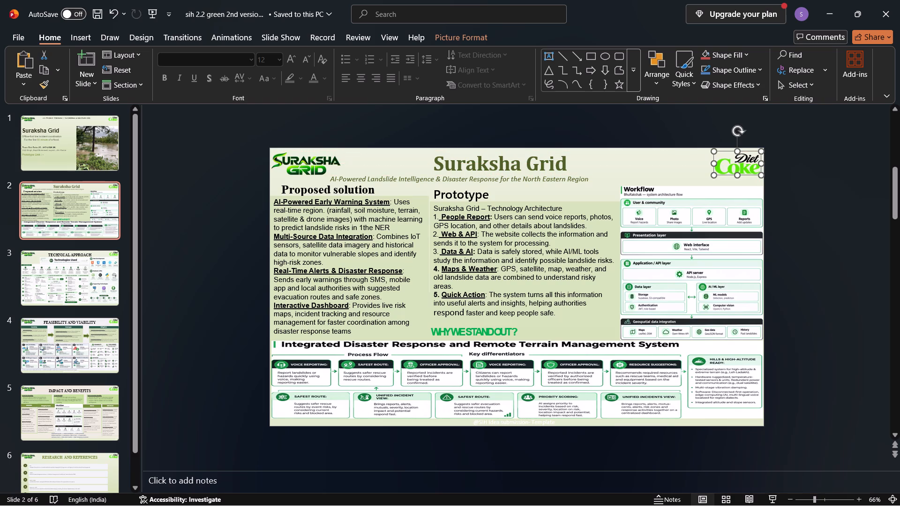
click(805, 184)
Shift the Diet Coke logo on the Technical Approach slide slightly inward from the slide's right edge.
key(Down)
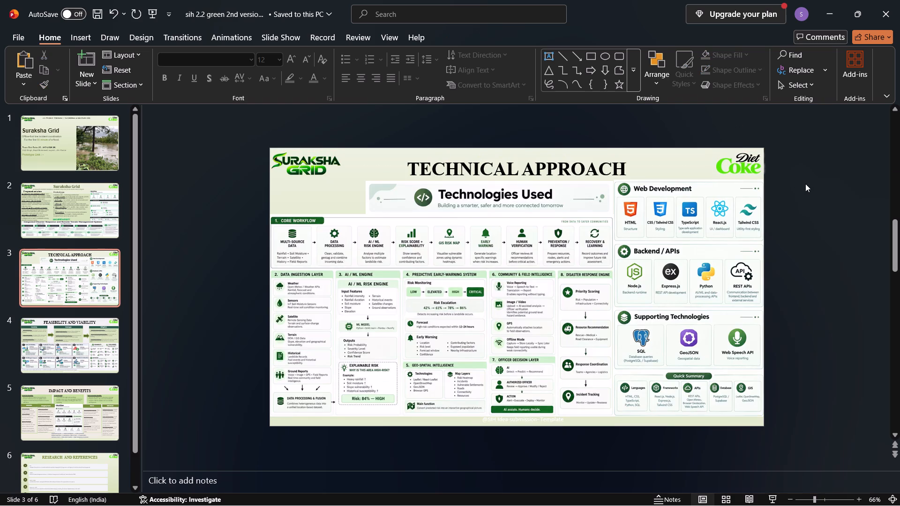
click(747, 164)
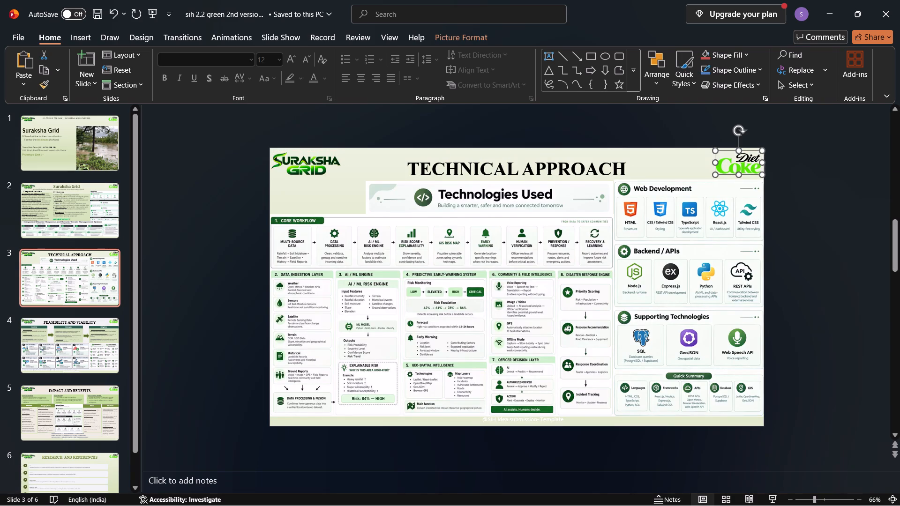
click(722, 155)
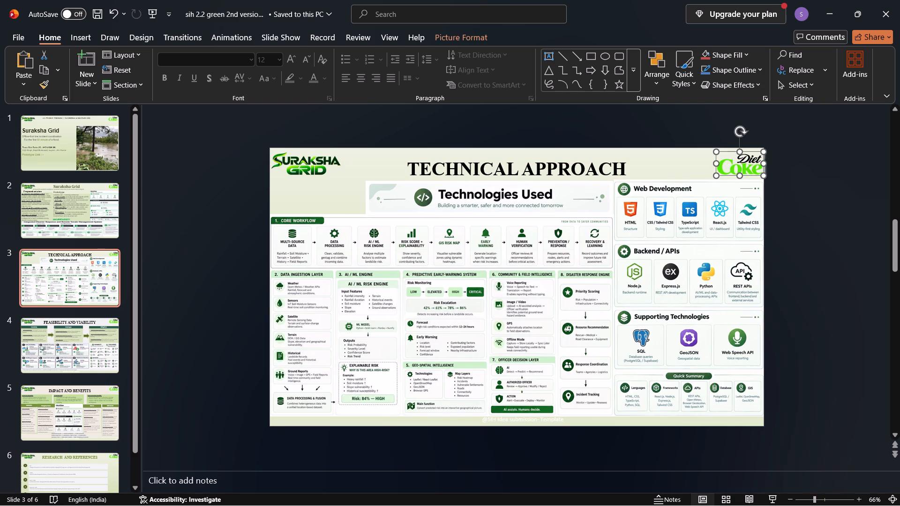
click(721, 158)
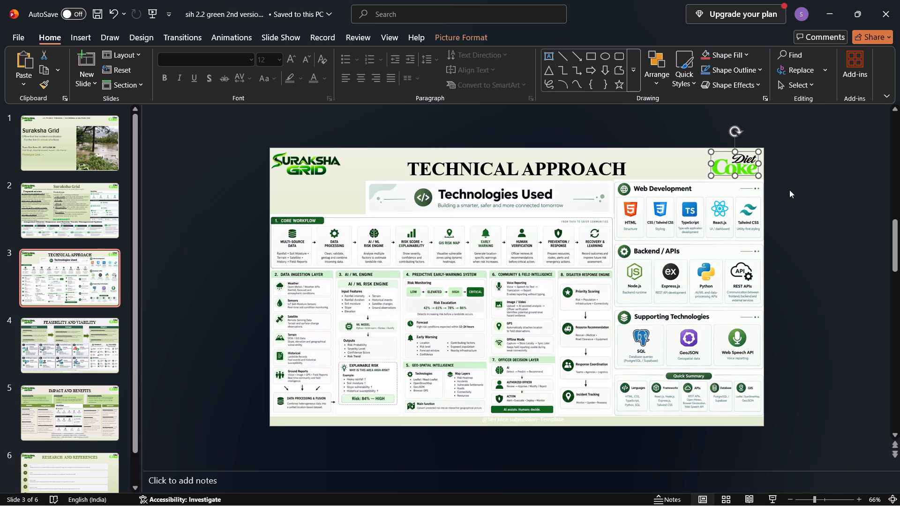
click(797, 206)
Shift the Diet Coke logo on the Feasibility and Viability slide slightly inward from the slide's right edge.
key(Down)
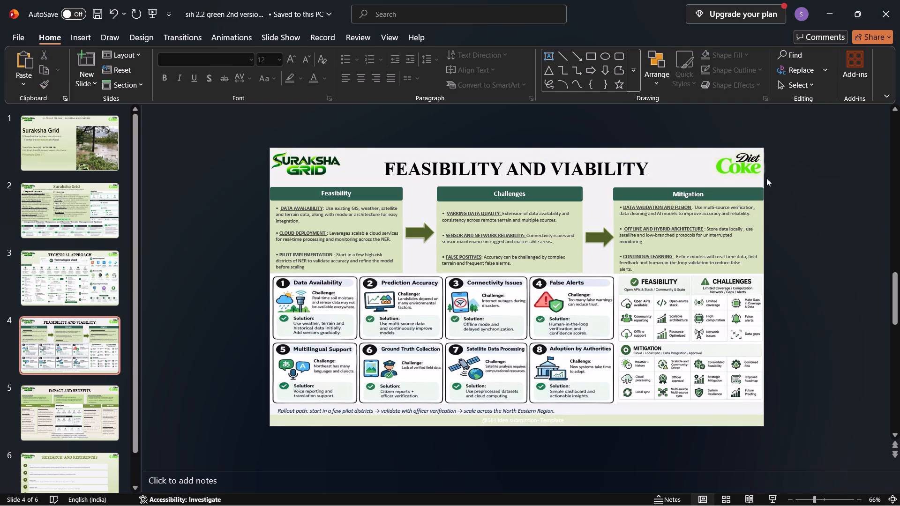
click(742, 163)
click(724, 157)
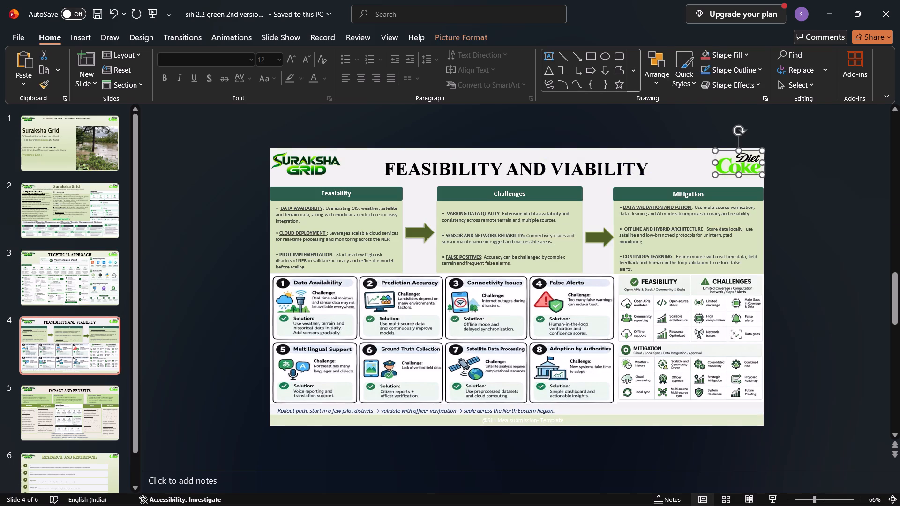
click(811, 183)
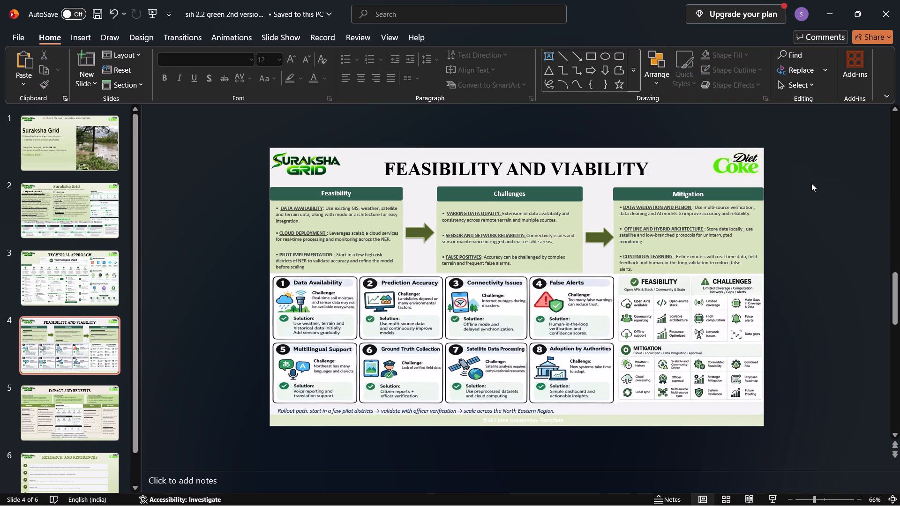
Shift the Diet Coke logo on the Impact and Benefits slide slightly inward from the slide's right edge.
key(Down)
click(740, 164)
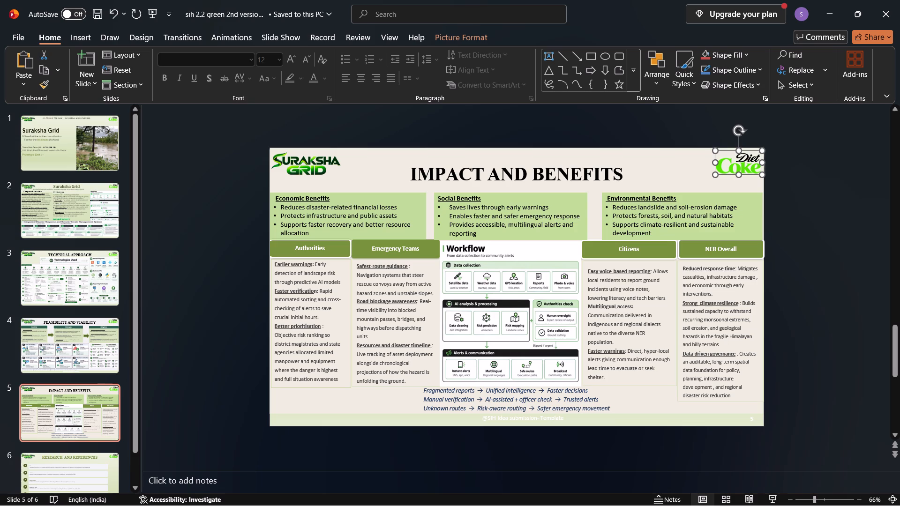
click(740, 164)
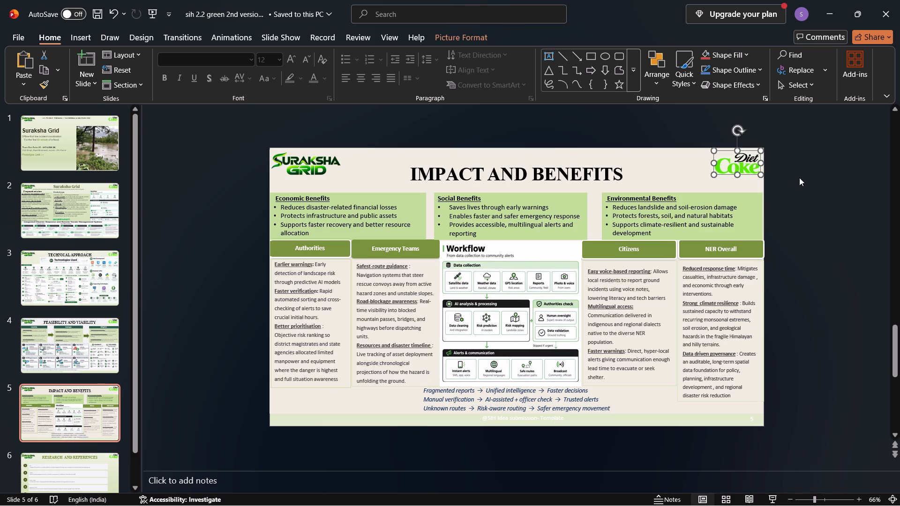
click(799, 178)
Shift the Diet Coke logo on the Research and References slide slightly inward from the slide's right edge.
key(Down)
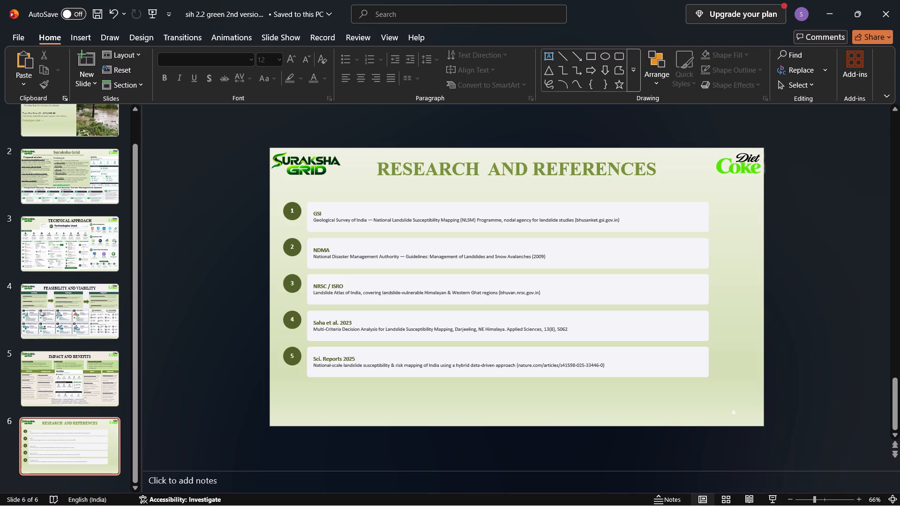
double_click(750, 164)
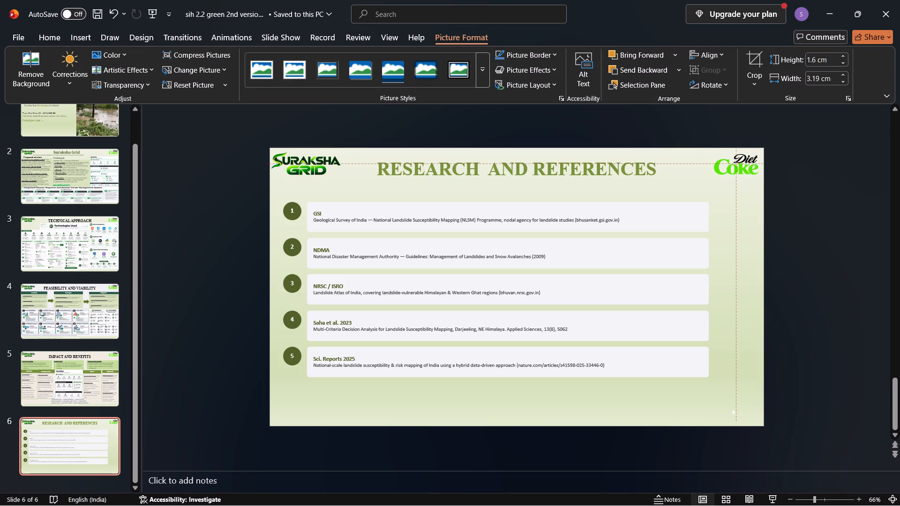
click(806, 177)
key(Down)
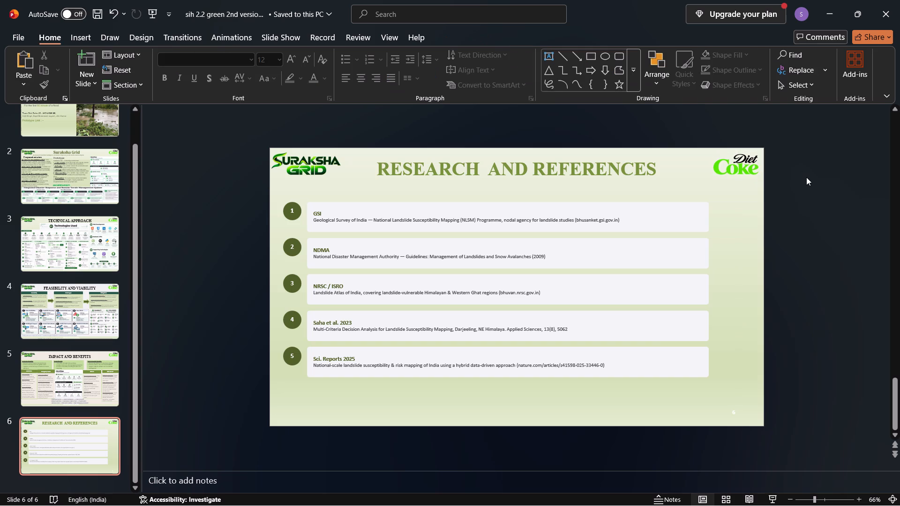
key(Down)
Replace the heading of slide 4, the Feasibility and Viability slide, with "IMPACT AND FEASIBILITY".
scroll(63, 173, up, 2)
click(70, 220)
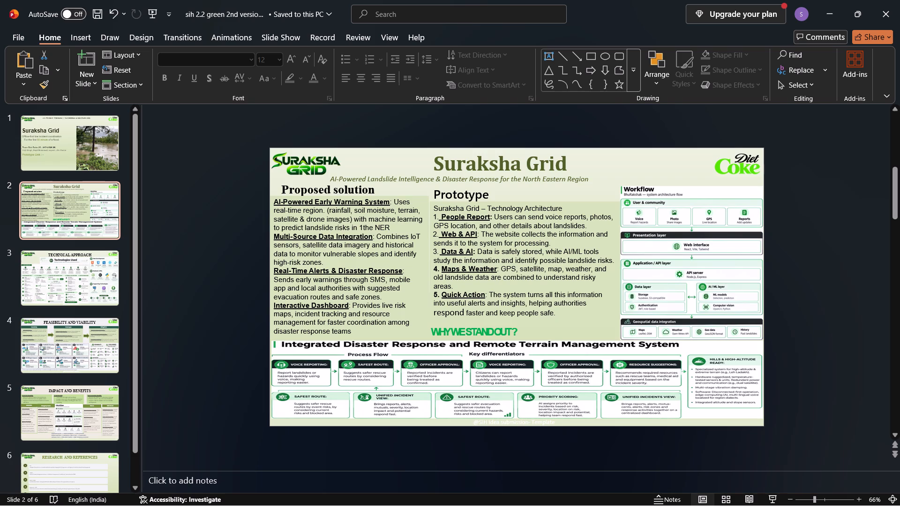
click(74, 342)
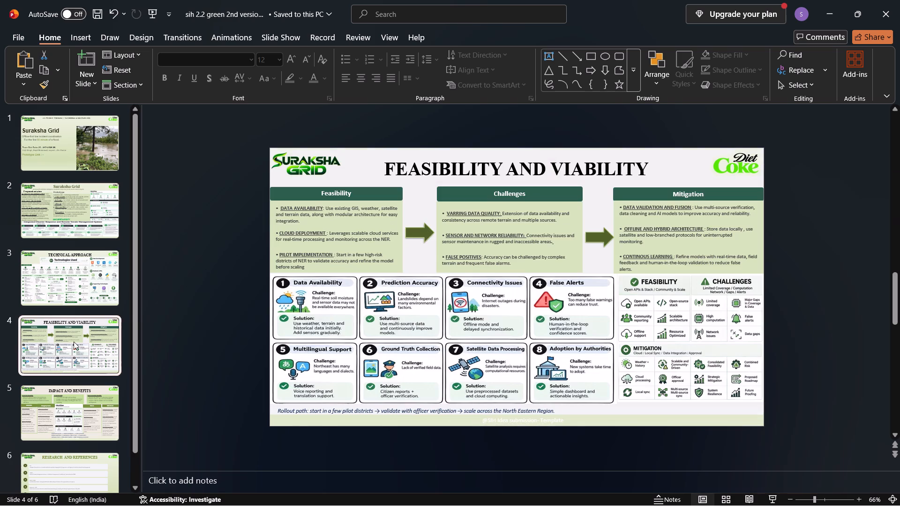
click(442, 169)
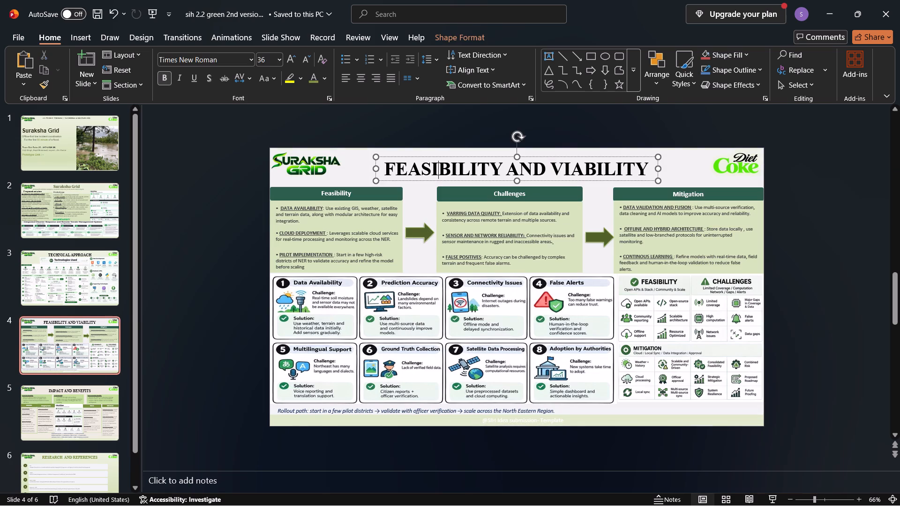
key(ctrl+a)
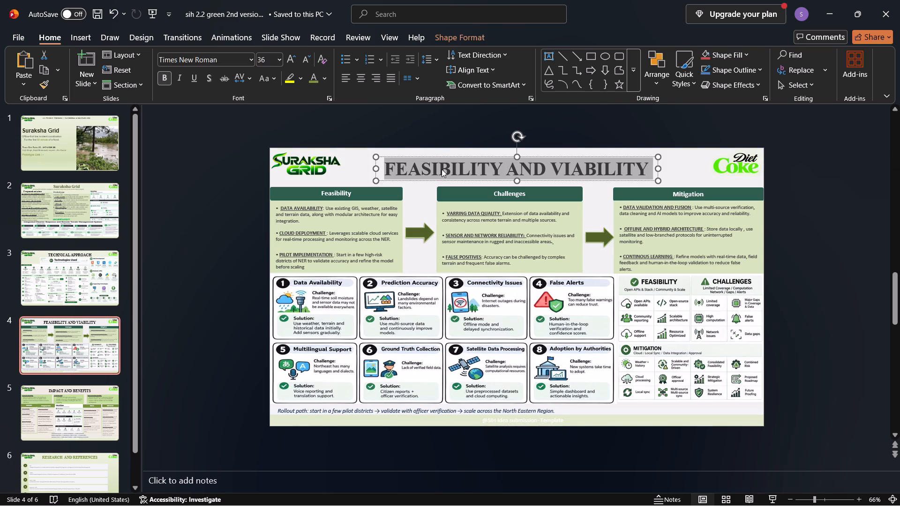
text(IMPA)
text(CT AND)
key(space)
text(FEASIBIL)
key(i)
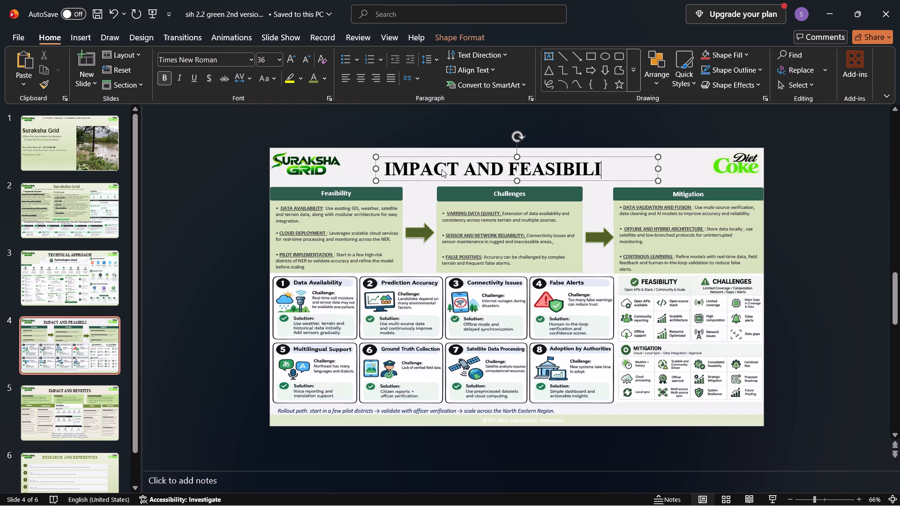
text(TY)
click(416, 125)
Review the title, proposed solution and Technical Approach slides, comparing their headings and content.
key(Up)
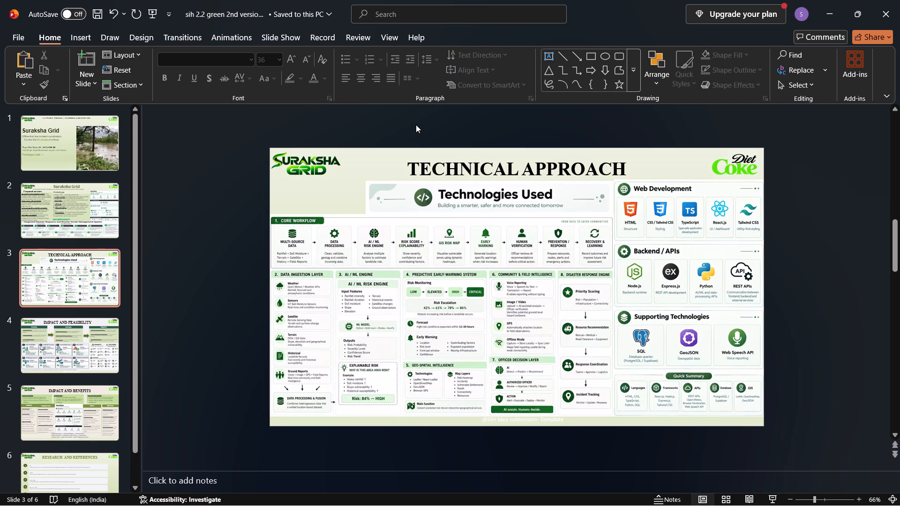
click(97, 213)
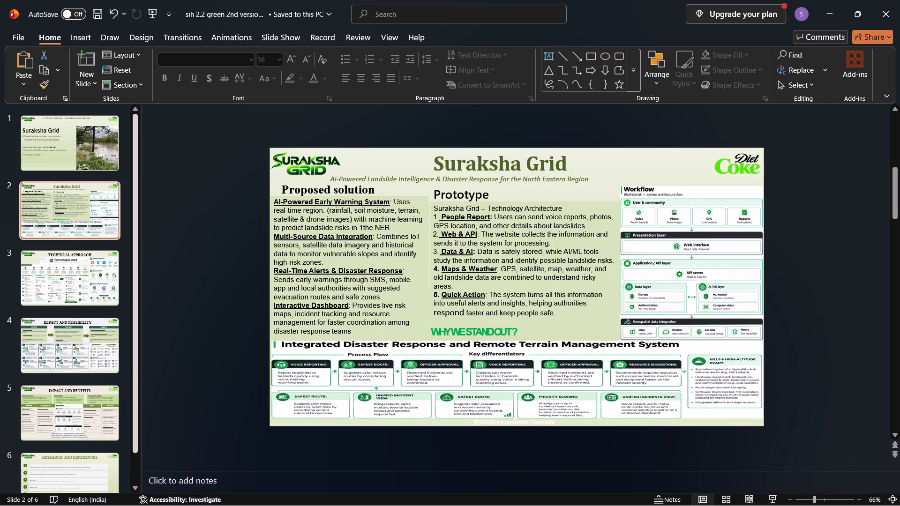
click(49, 255)
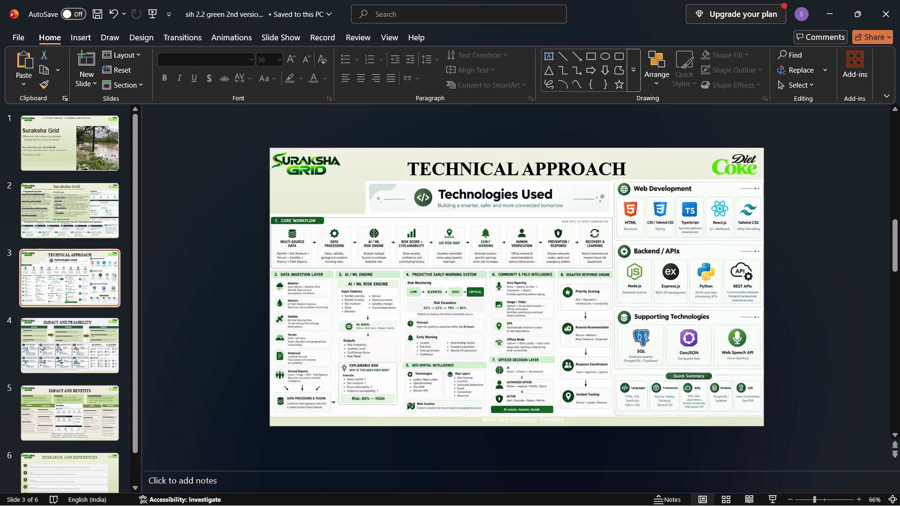
click(92, 214)
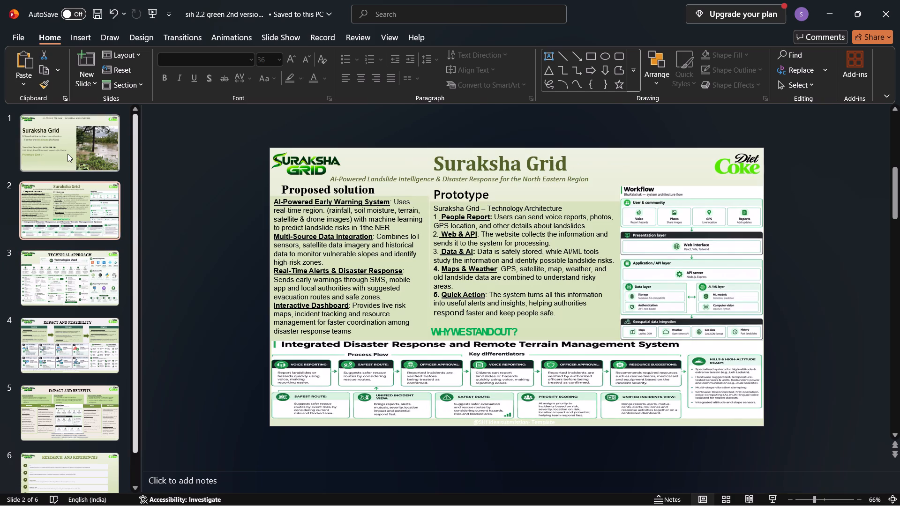
click(67, 154)
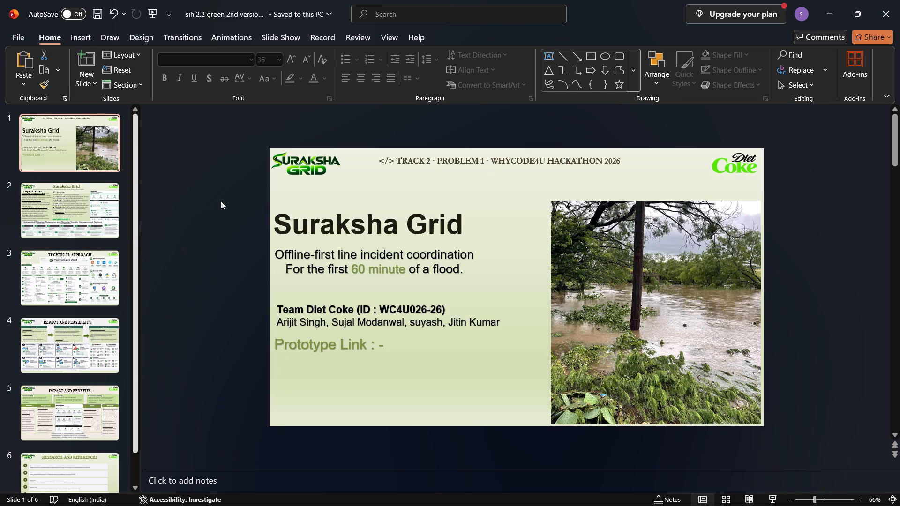
click(86, 210)
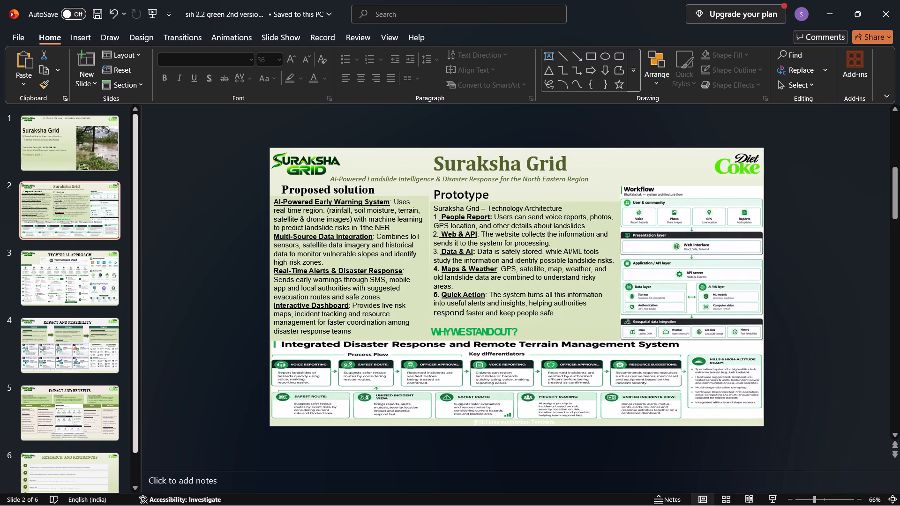
click(75, 289)
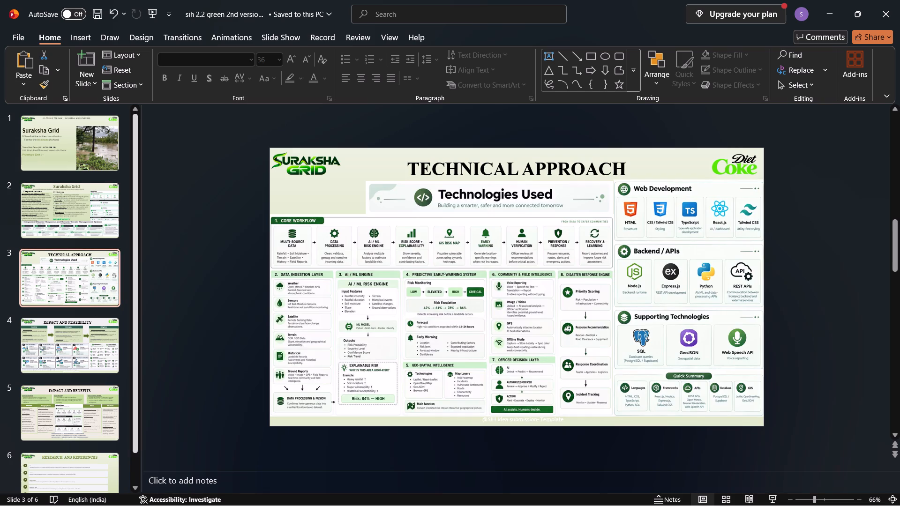
click(99, 208)
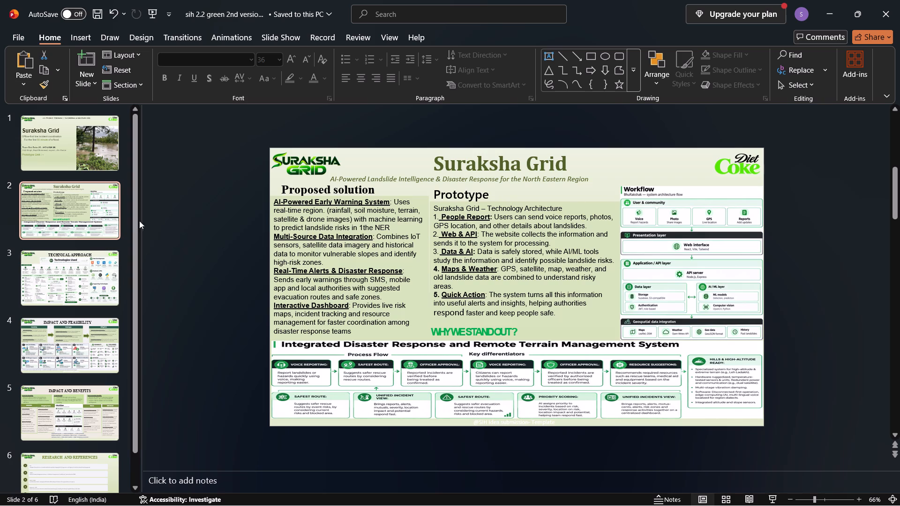
Replace slide 2's main heading "Suraksha Grid" with "Proposed Solution".
click(546, 164)
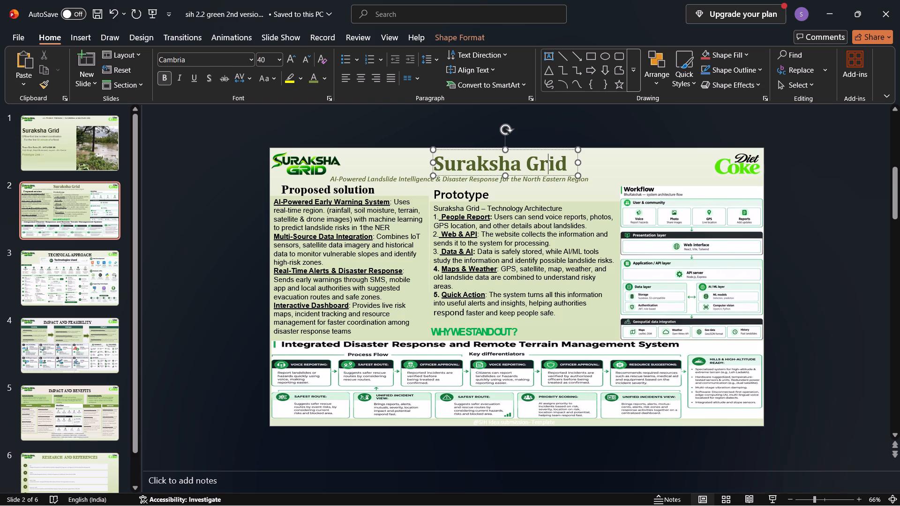
key(Right)
key(Right)
key(Right)
key(BackSpace)
key(BackSpace)
key(BackSpace)
key(BackSpace)
key(BackSpace)
key(BackSpace)
key(BackSpace)
key(BackSpace)
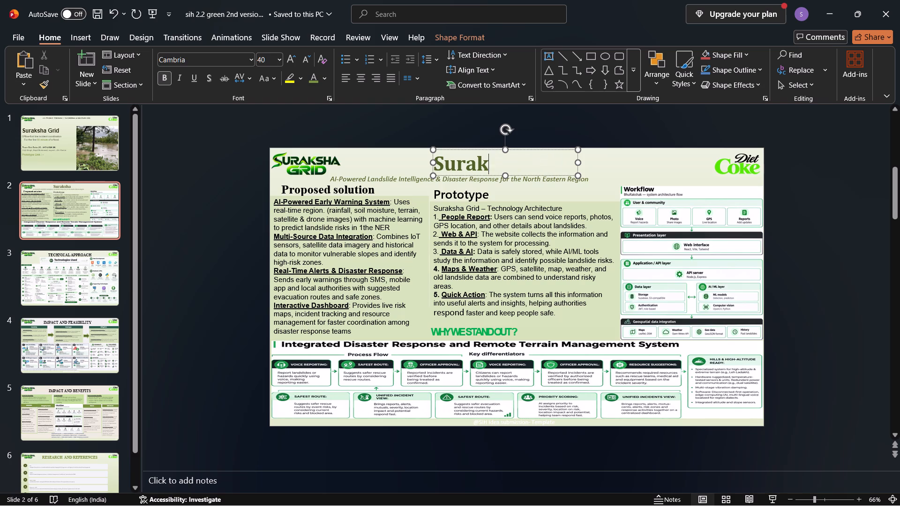
key(BackSpace)
key(BackSpace)
key(BackSpace)
key(BackSpace)
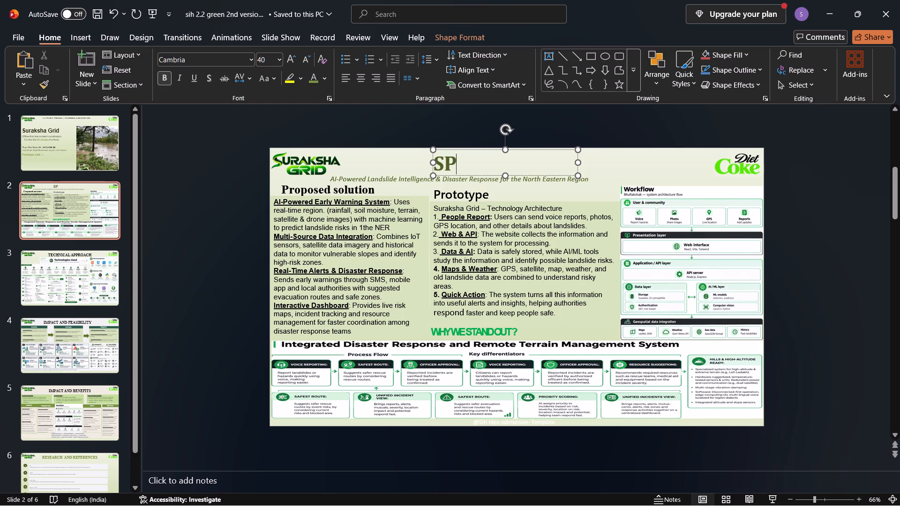
key(Left)
key(BackSpace)
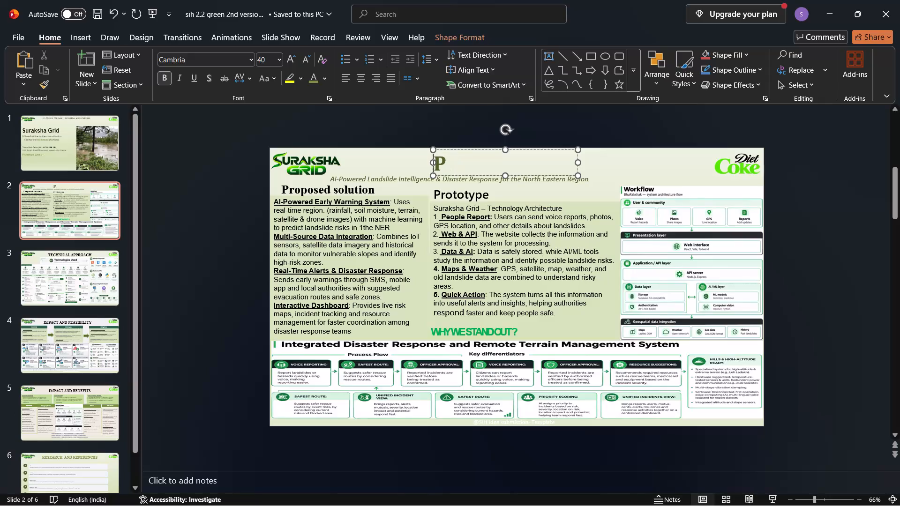
key(Right)
text(roo)
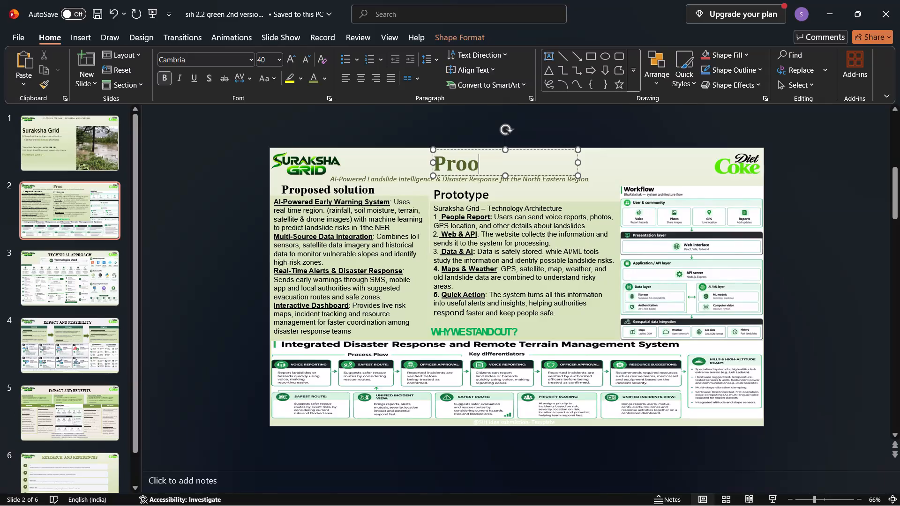
key(BackSpace)
text(posed)
key(space)
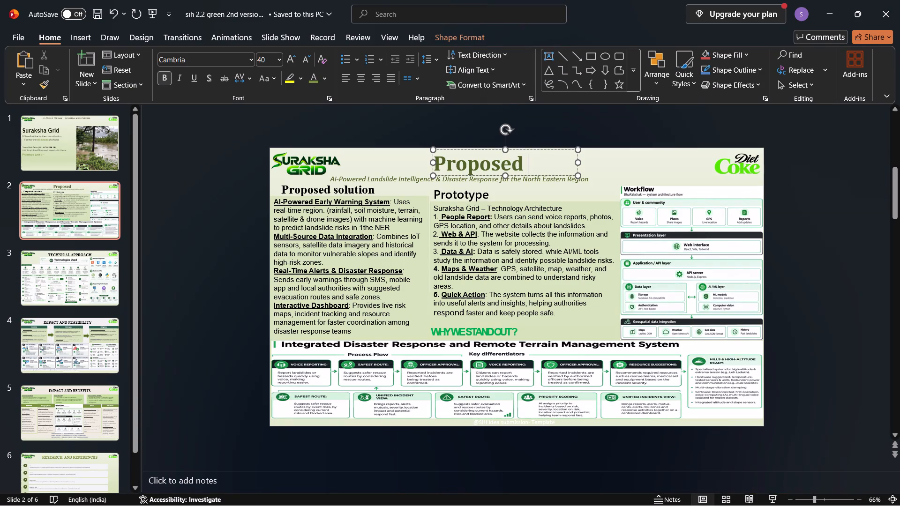
text(olution)
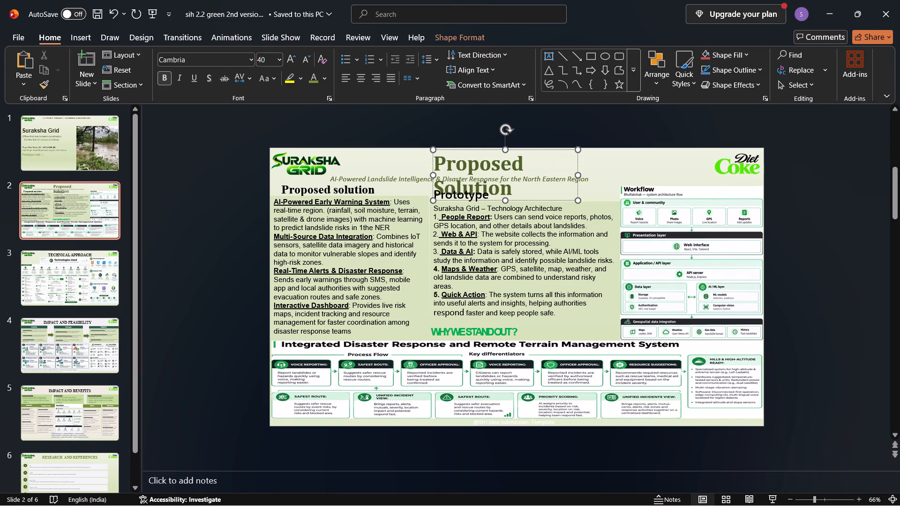
Extend slide 2's main heading with "& Key FFeathers" after "Proposed Solution".
key(space)
text(&)
key(space)
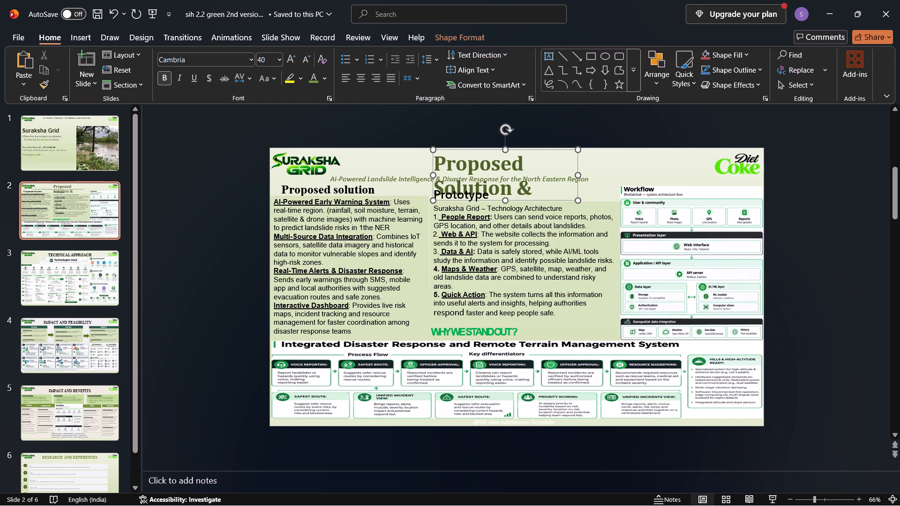
text(ey)
key(space)
key(space)
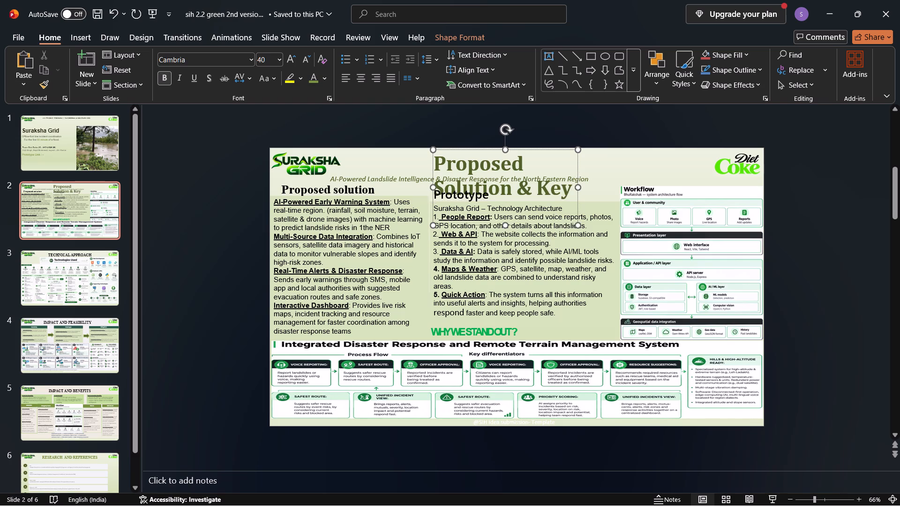
key(BackSpace)
key(shift+f)
text(eath)
text(es)
key(BackSpace)
text(rs)
Set the font size of slide 2's entire main heading to 24.
key(ctrl+a)
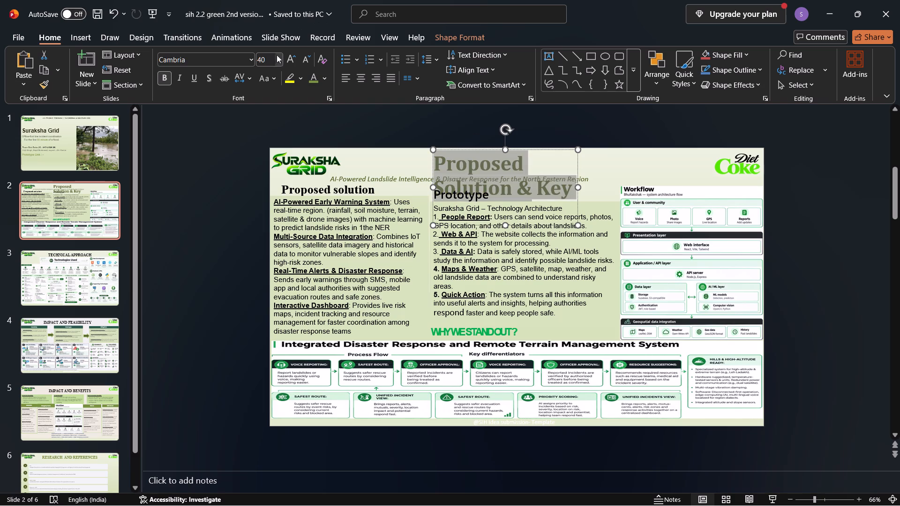
click(282, 56)
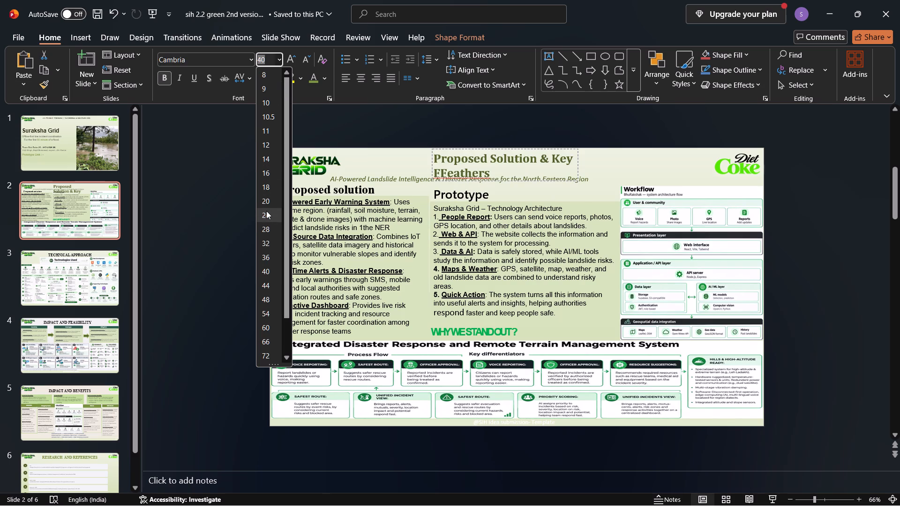
click(266, 211)
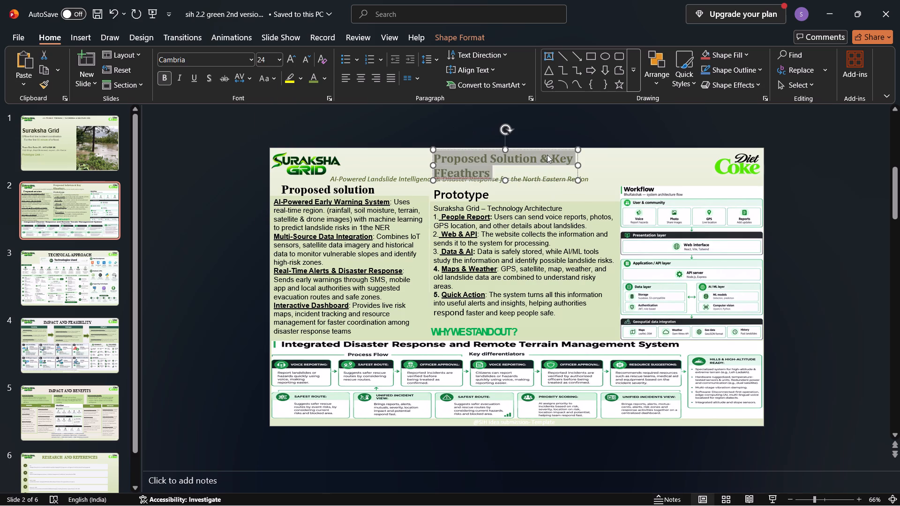
Widen the heading's text box on both sides so the heading fits on one line.
drag(579, 166, 630, 165)
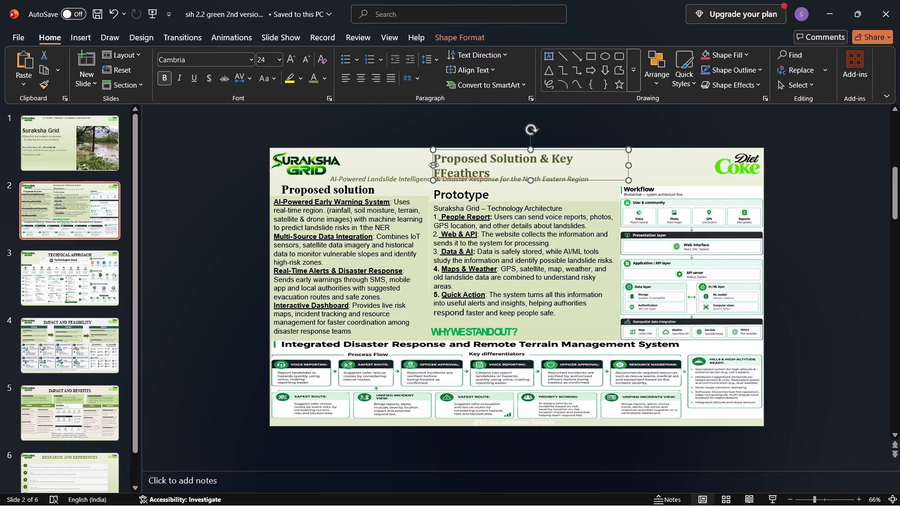
drag(434, 165, 413, 165)
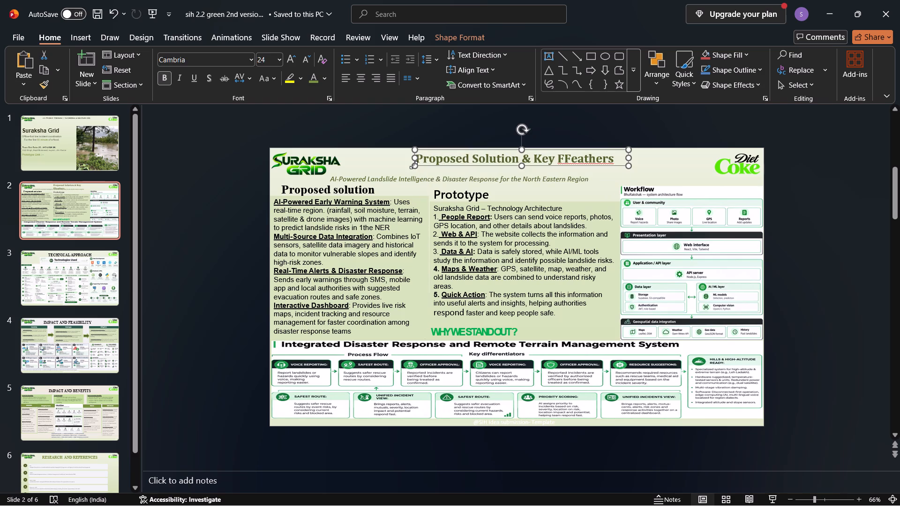
Correct the last word of slide 2's heading so it reads "Proposed Solution & Key Features".
click(614, 157)
double_click(614, 157)
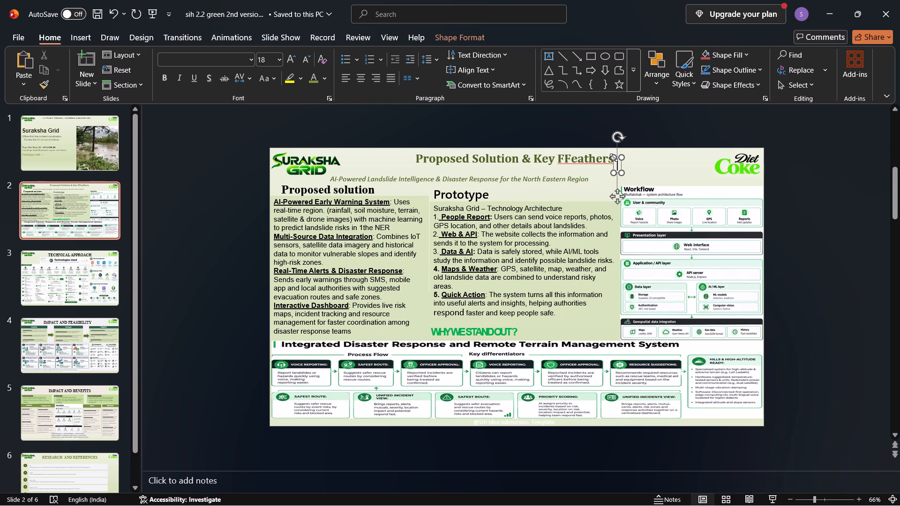
click(586, 160)
key(Left)
key(Left)
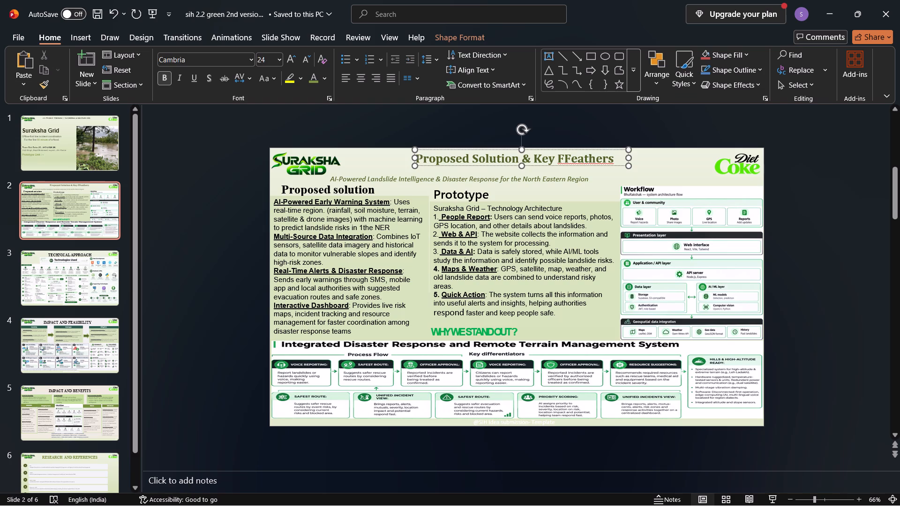
key(Left)
key(Left)
key(BackSpace)
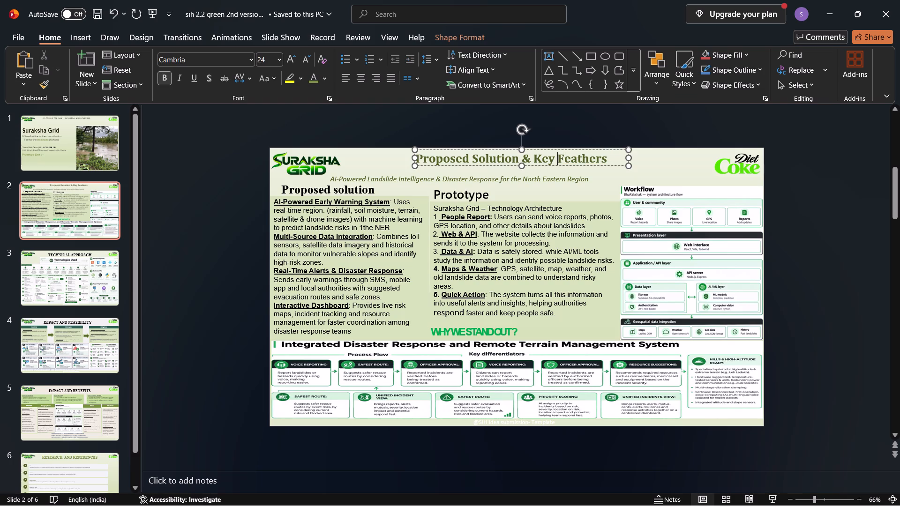
key(Right)
key(Right)
key(Right)
key(Right)
key(Right)
key(BackSpace)
key(u)
key(Right)
key(Right)
key(BackSpace)
key(BackSpace)
text(re)
Increase the font size of the whole "Proposed Solution & Key Features" heading to 28, keeping it bold.
click(608, 160)
key(ctrl+a)
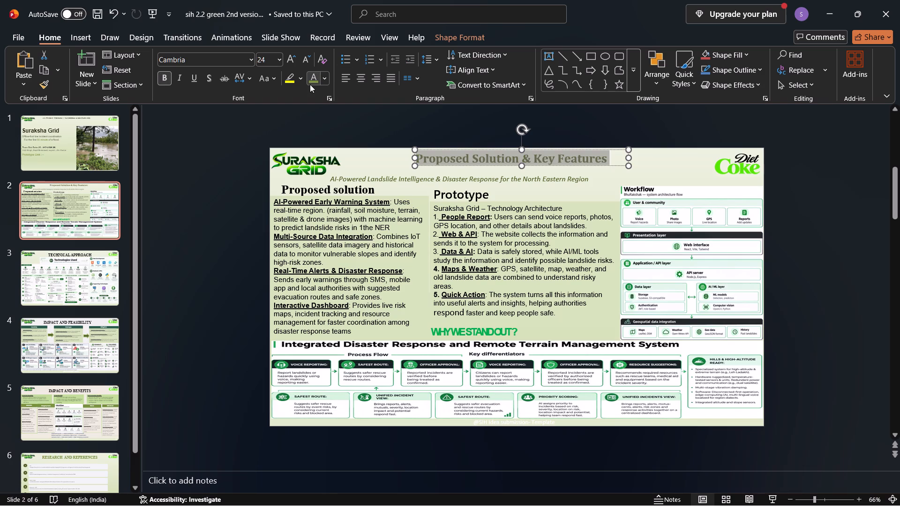
click(163, 81)
click(163, 81)
click(288, 60)
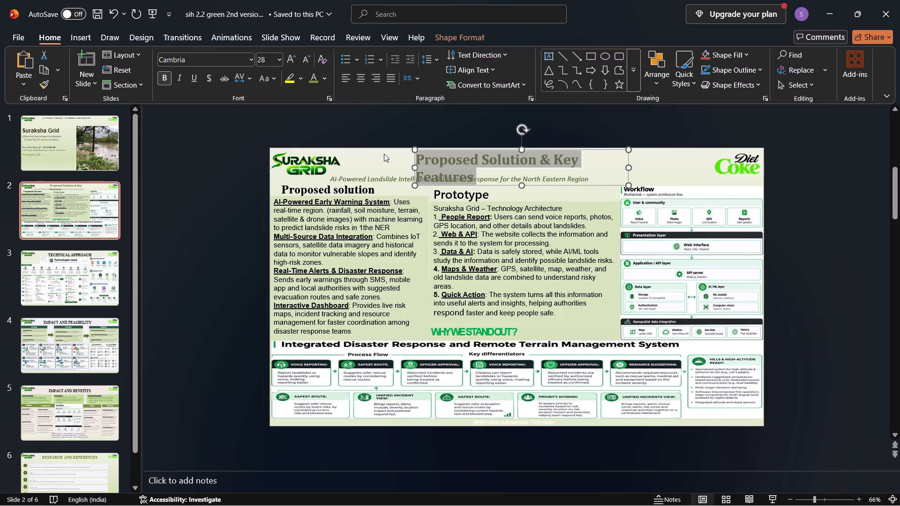
Widen the text box of slide 2's heading slightly so "Proposed Solution & Key Features" fits on one line.
drag(413, 168, 404, 168)
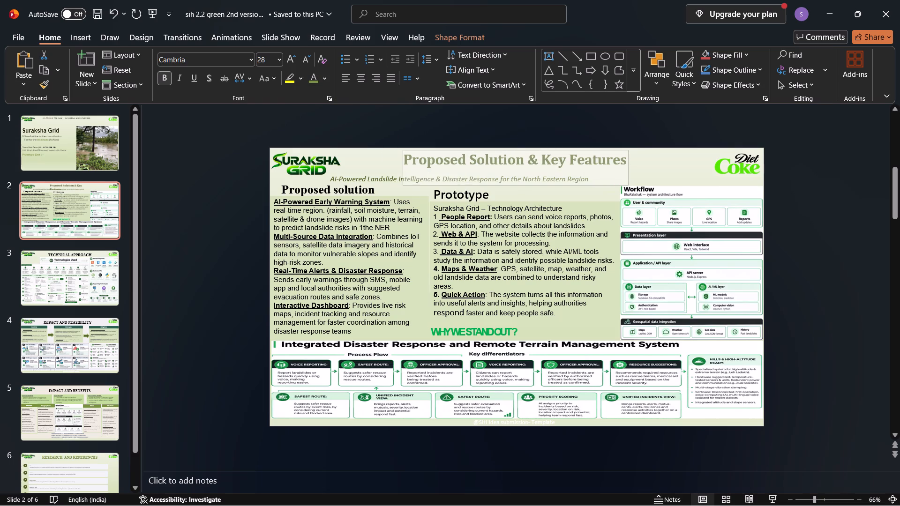
drag(404, 168, 404, 168)
click(421, 135)
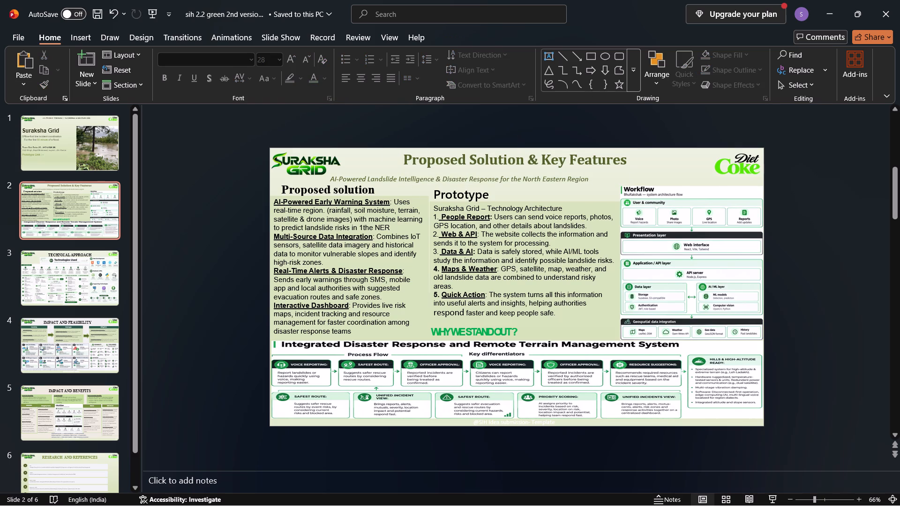
Underline the entire "Proposed Solution & Key Features" heading on slide 2.
click(420, 156)
key(ctrl+a)
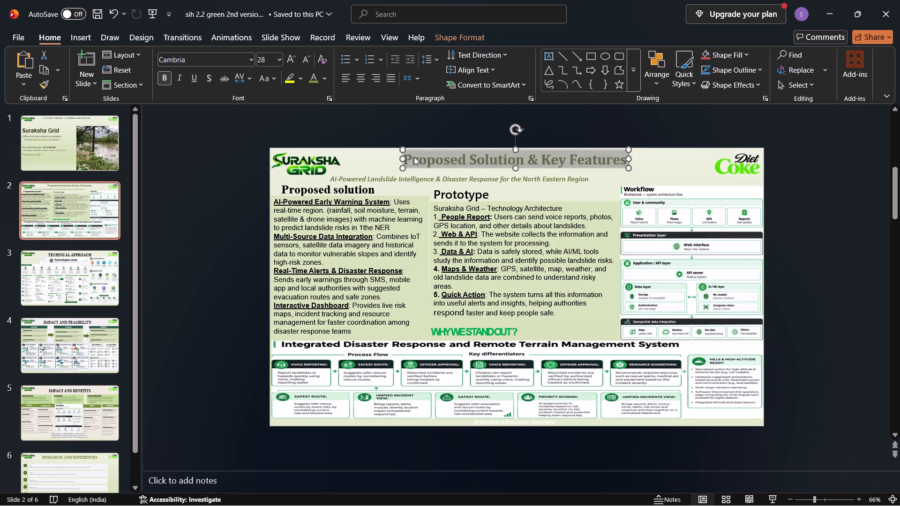
click(197, 79)
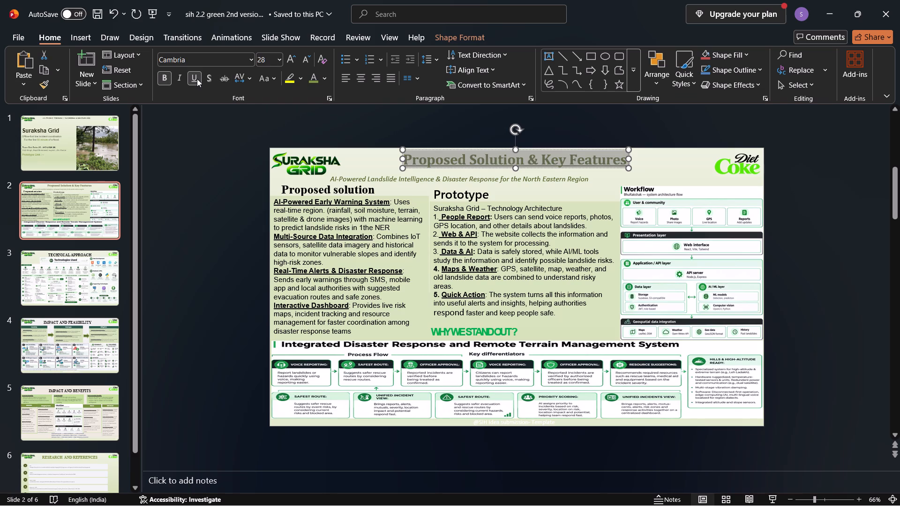
click(319, 127)
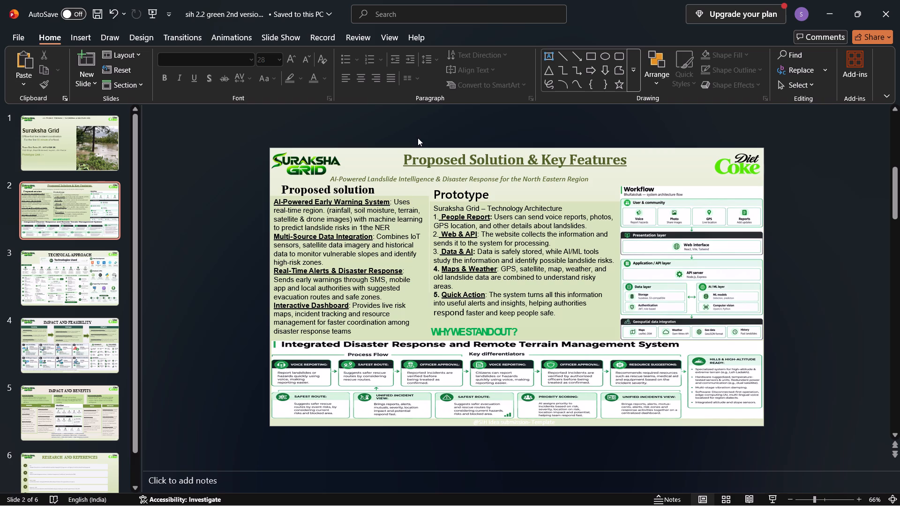
click(772, 268)
Clear all the text of the "TECHNICAL APPROACH" heading on slide 3, leaving its text box empty.
key(Down)
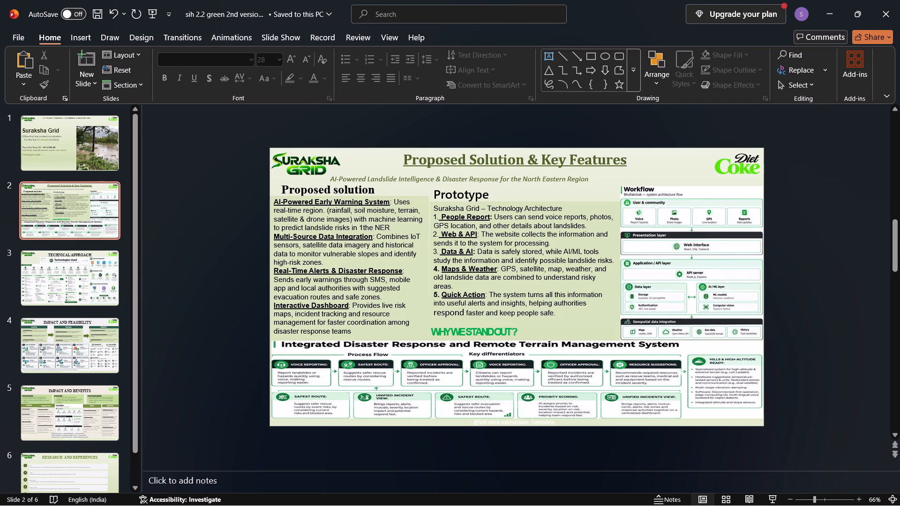
double_click(535, 168)
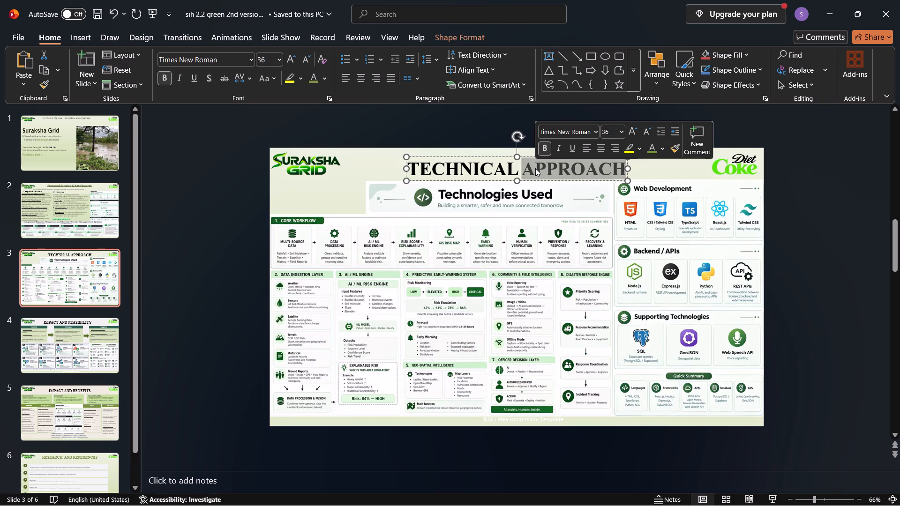
key(BackSpace)
key(BackSpace)
key(BackSpace)
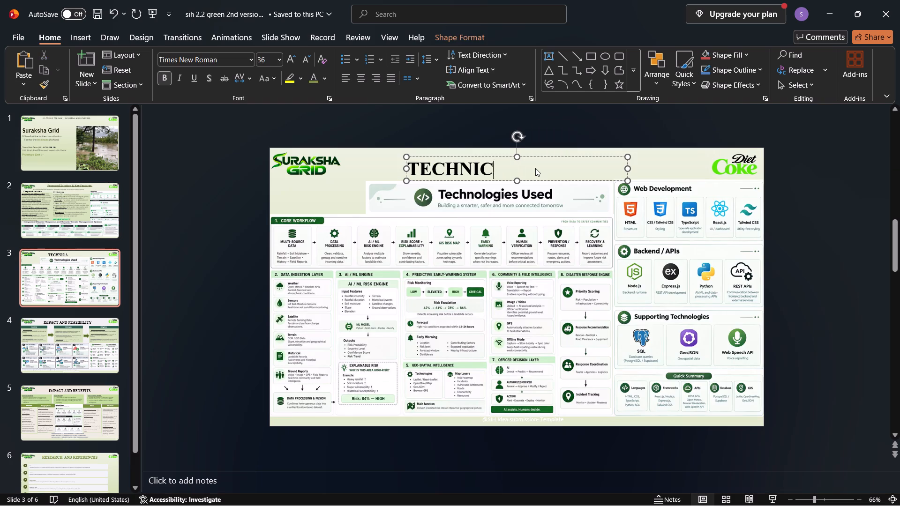
key(BackSpace)
key(BackSpace)
key(BackSpace)
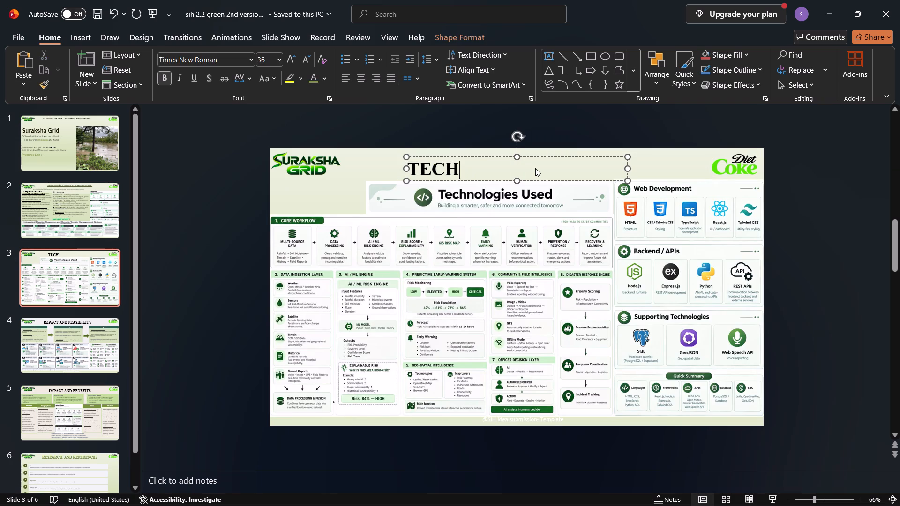
text(NO)
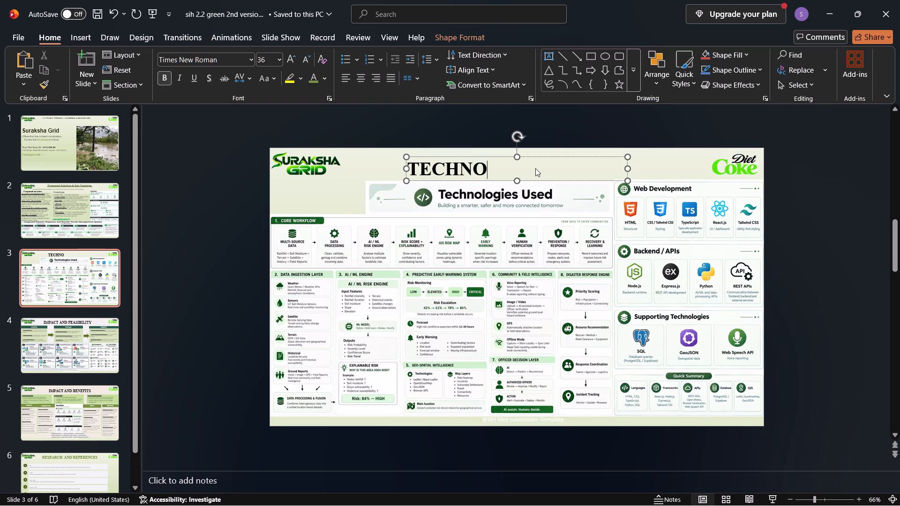
key(BackSpace)
key(BackSpace)
key(BackSpace)
key(BackSpace)
key(BackSpace)
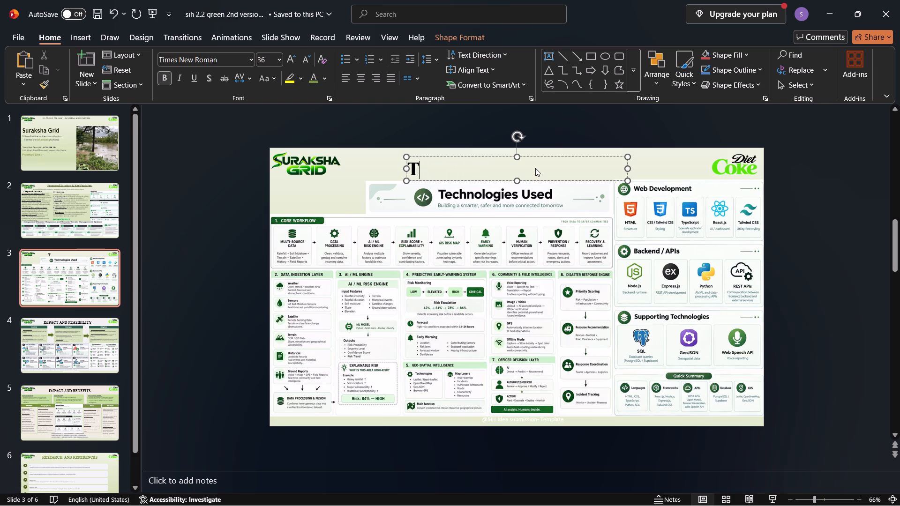
key(BackSpace)
text(tec)
key(BackSpace)
key(BackSpace)
key(BackSpace)
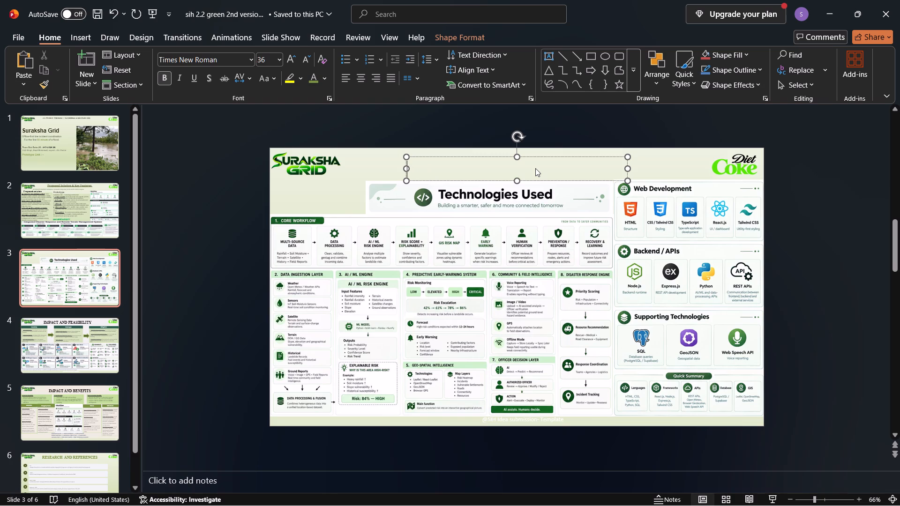
Enter "Architecture Programming Languages" as slide 3's heading, with each word capitalised.
key(a)
key(r)
text(chi)
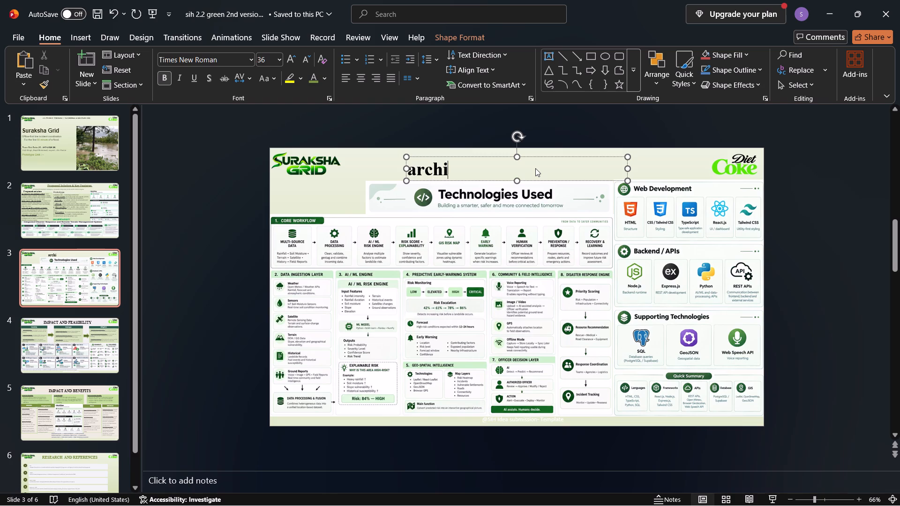
key(Left)
key(Left)
key(Left)
key(Left)
key(BackSpace)
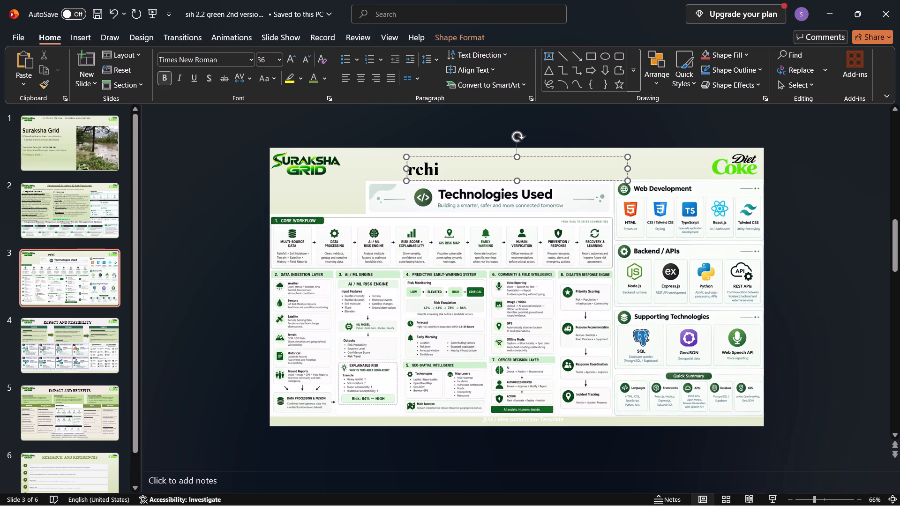
key(shift+a)
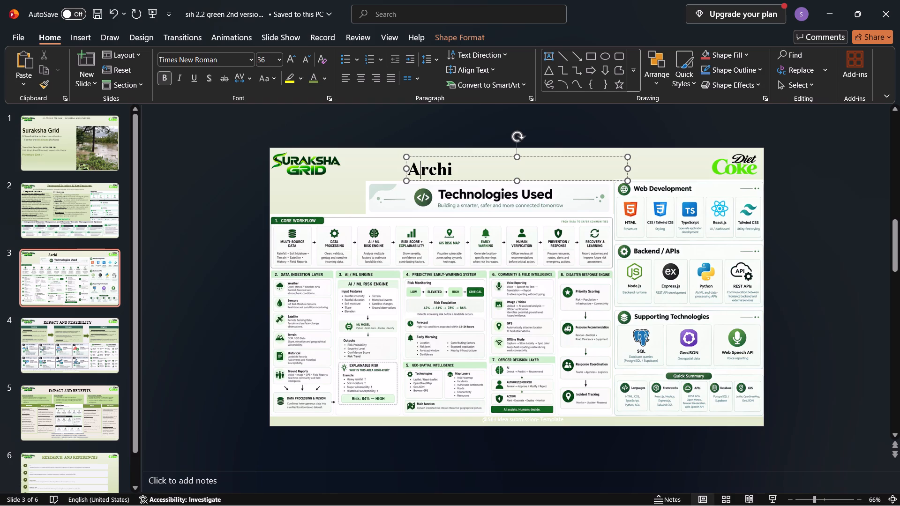
key(Right)
key(Right)
key(Right)
key(Right)
text(tecture)
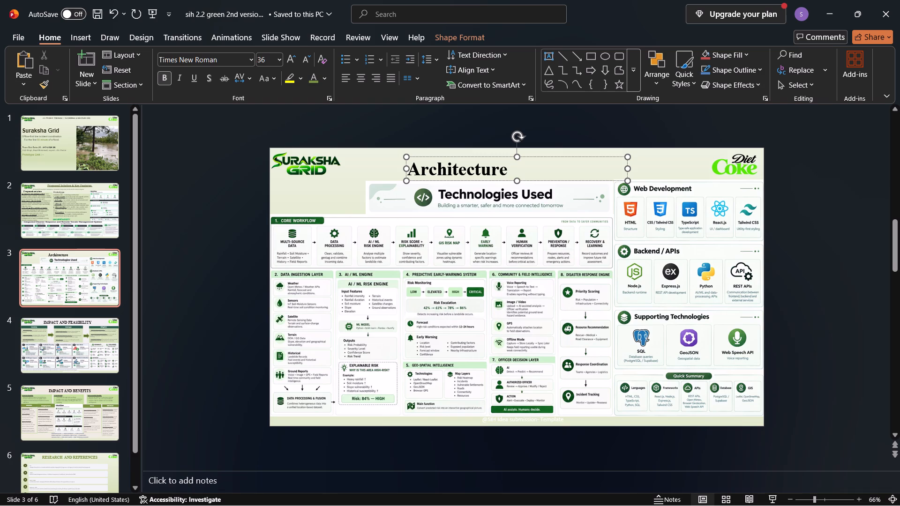
key(space)
key(p)
key(backslash)
key(BackSpace)
key(BackSpace)
text(Programming)
key(space)
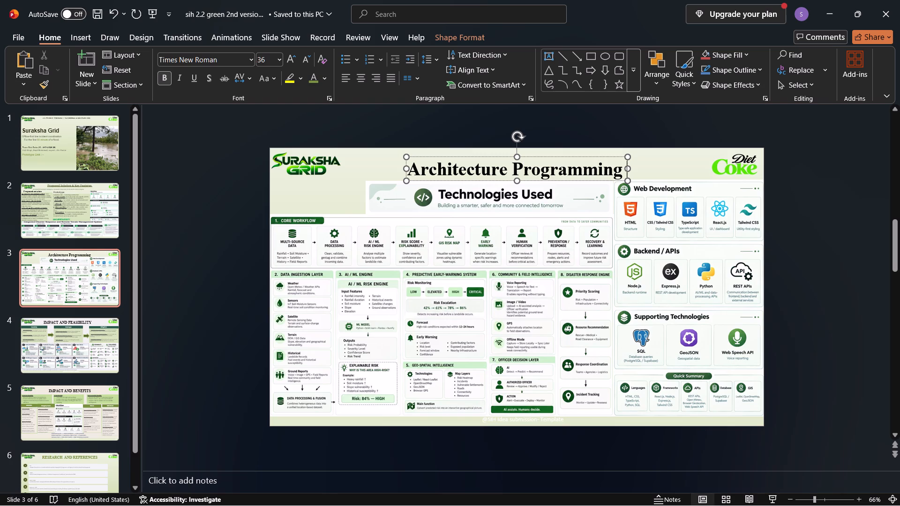
key(shift+l)
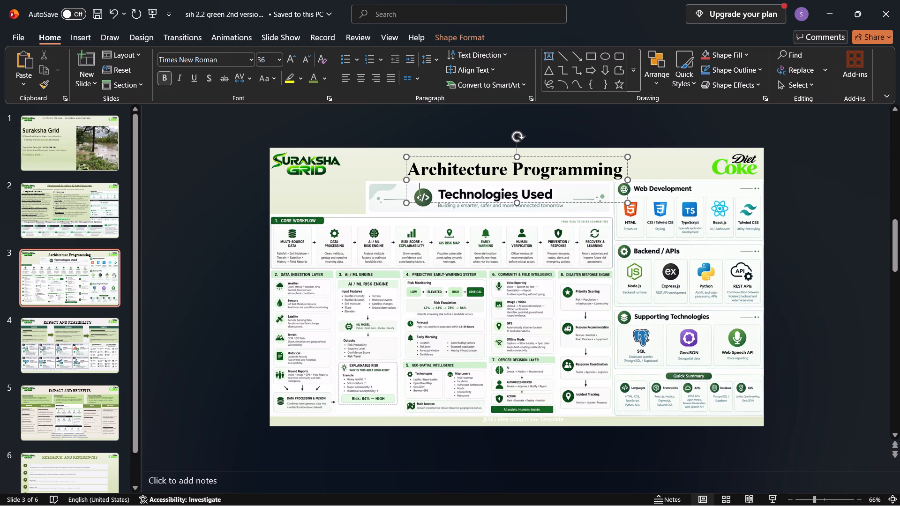
text(anguages)
Reduce the font size of slide 3's entire heading to 32.
key(ctrl+a)
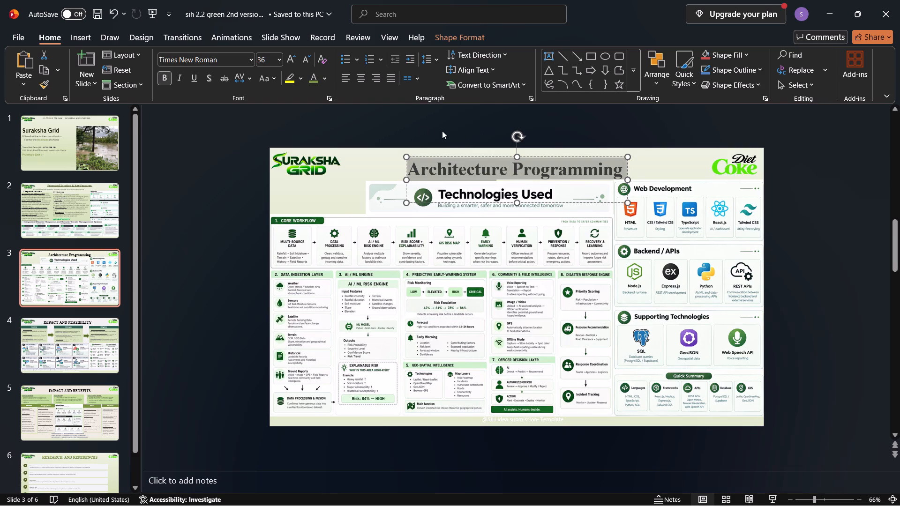
click(303, 60)
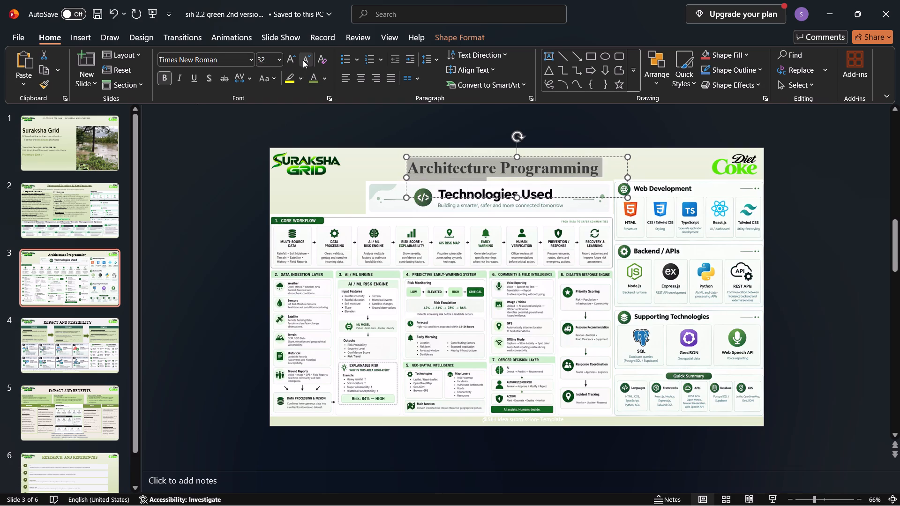
Widen slide 3's heading text box on both sides so the heading fits on one line.
drag(402, 175, 382, 171)
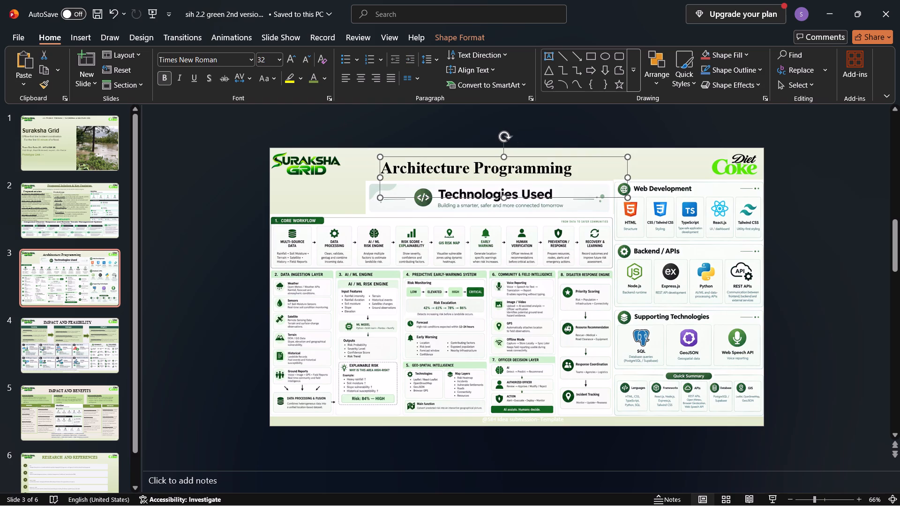
drag(381, 177, 378, 177)
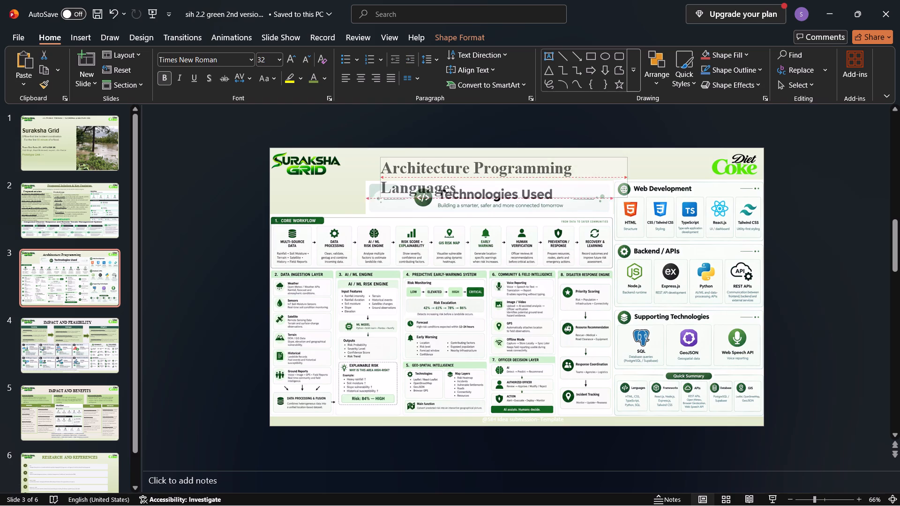
drag(378, 177, 360, 172)
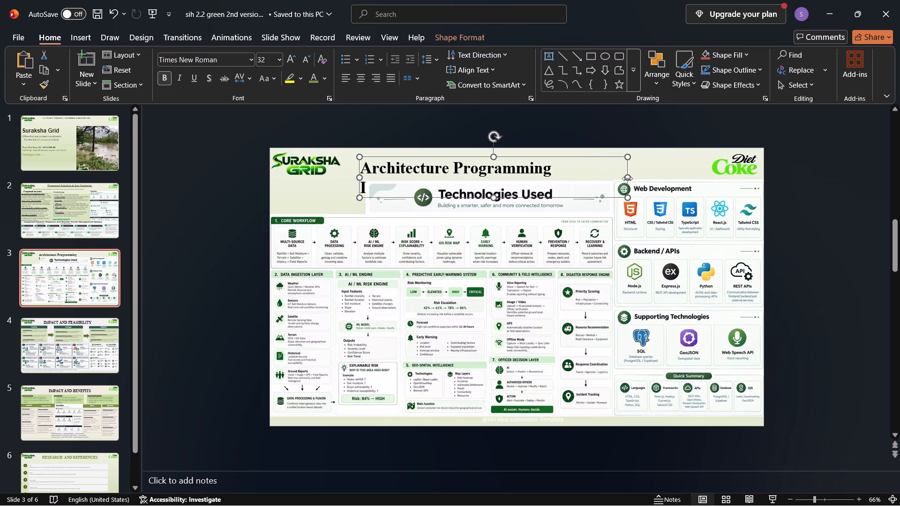
drag(627, 179, 652, 178)
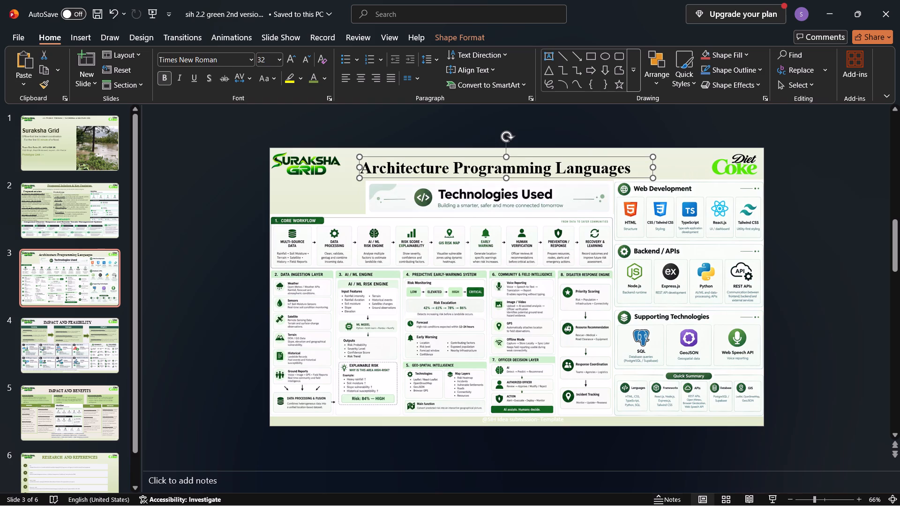
Move slide 3's heading slightly right and up so it is horizontally centred on the slide.
drag(536, 157, 546, 155)
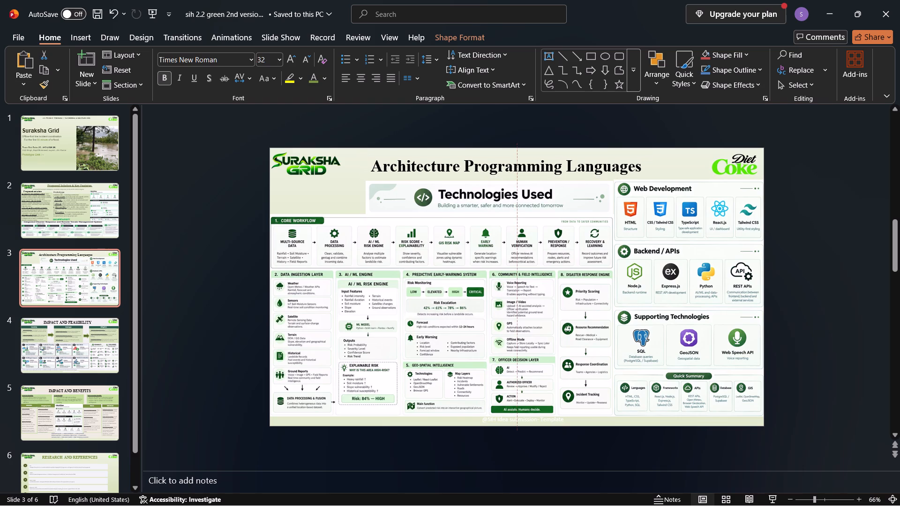
drag(546, 155, 546, 156)
click(678, 173)
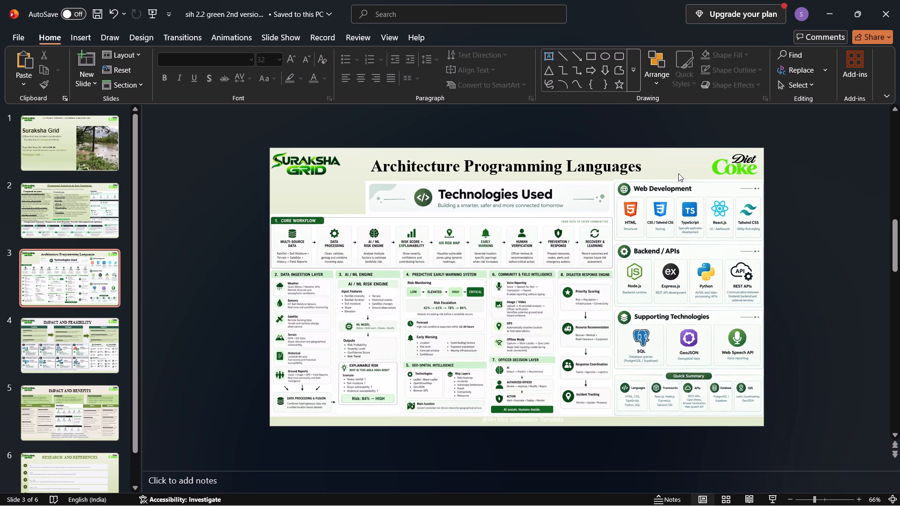
Erase all of the white idea submission template text from the footer of slide 4.
key(Down)
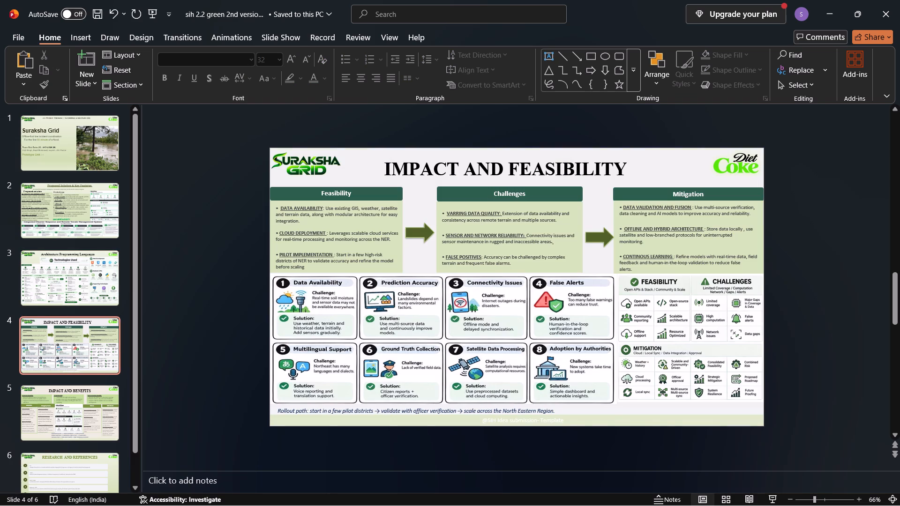
click(573, 420)
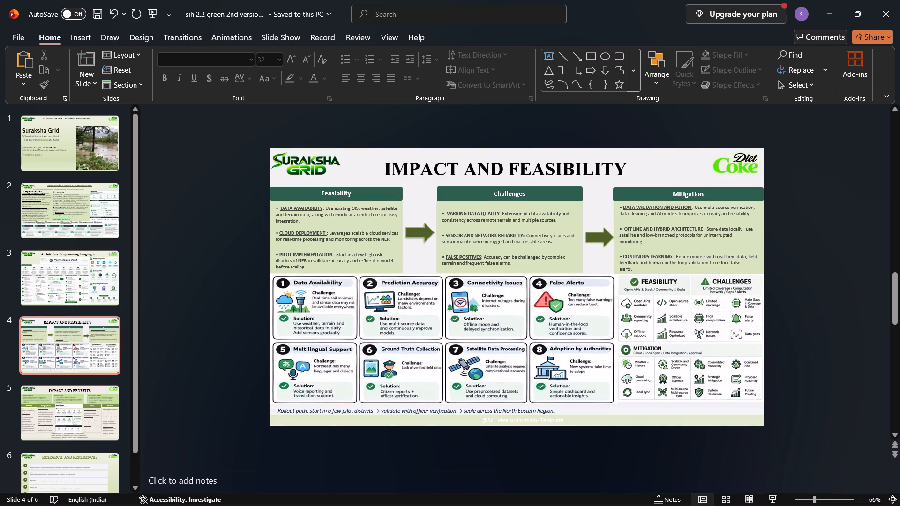
click(553, 421)
key(BackSpace)
key(BackSpace)
key(BackSpace)
key(BackSpace)
key(BackSpace)
key(BackSpace)
key(BackSpace)
key(BackSpace)
key(BackSpace)
key(BackSpace)
key(BackSpace)
key(BackSpace)
key(BackSpace)
key(BackSpace)
key(BackSpace)
key(BackSpace)
key(BackSpace)
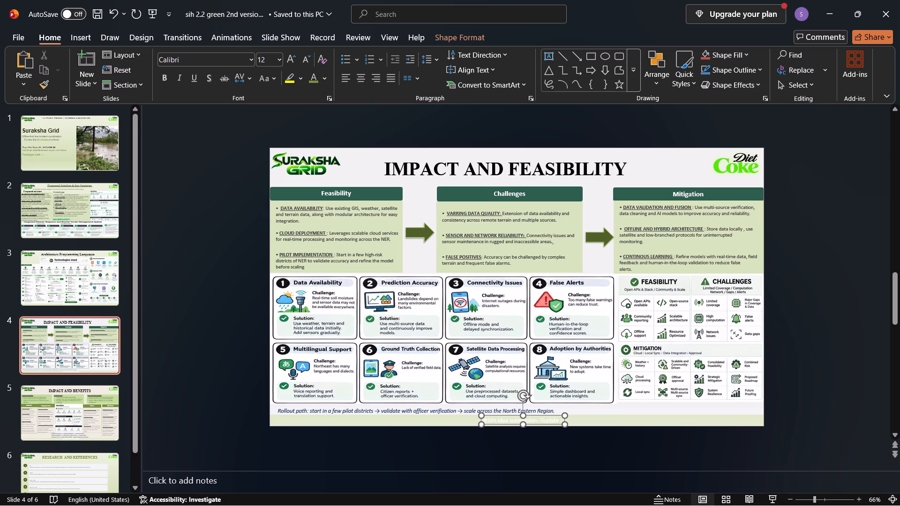
key(Right)
key(Right)
key(Right)
key(Right)
key(Right)
key(BackSpace)
key(BackSpace)
key(BackSpace)
key(BackSpace)
key(BackSpace)
key(BackSpace)
key(BackSpace)
key(BackSpace)
key(BackSpace)
key(BackSpace)
key(BackSpace)
key(BackSpace)
key(BackSpace)
key(BackSpace)
key(BackSpace)
key(BackSpace)
key(BackSpace)
key(BackSpace)
key(BackSpace)
key(BackSpace)
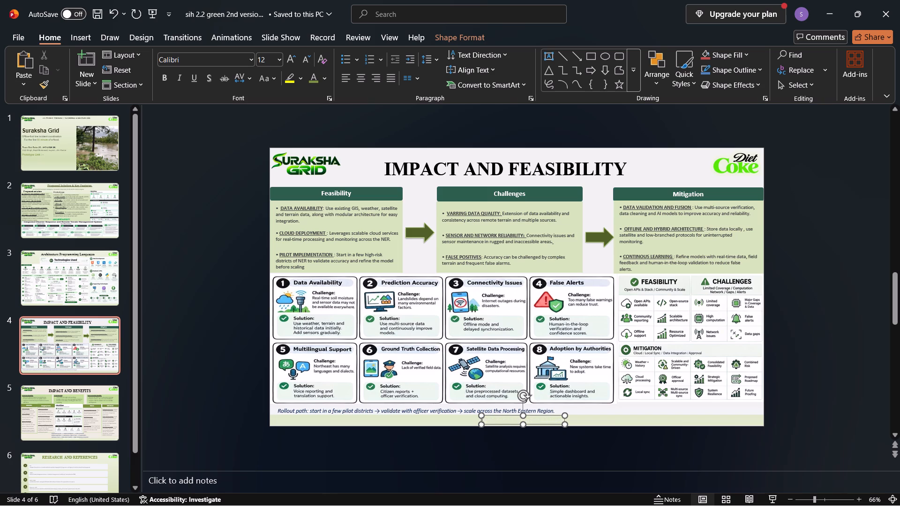
Cut the emptied footer text box from slide 4.
click(553, 421)
right_click(553, 421)
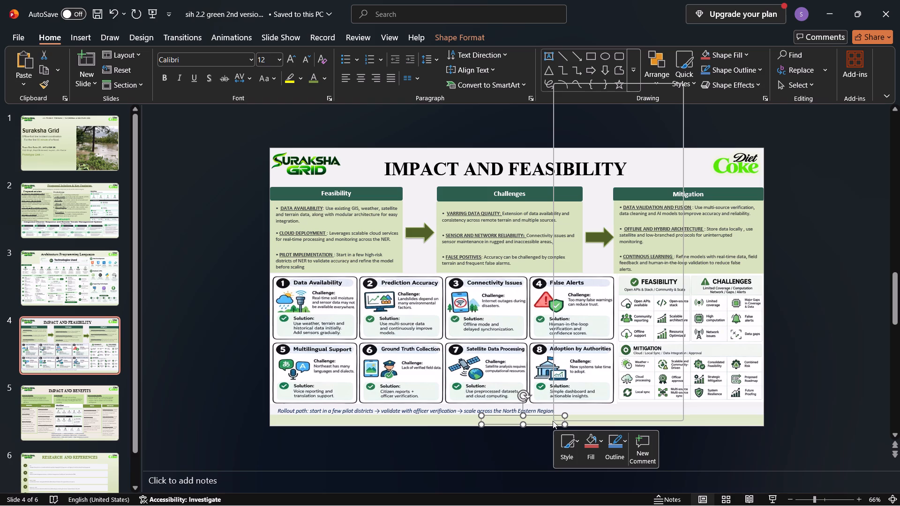
click(595, 109)
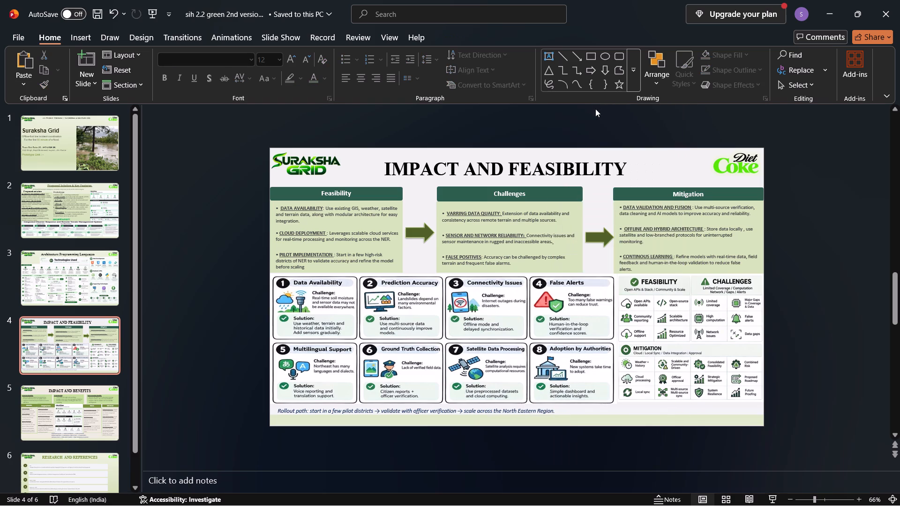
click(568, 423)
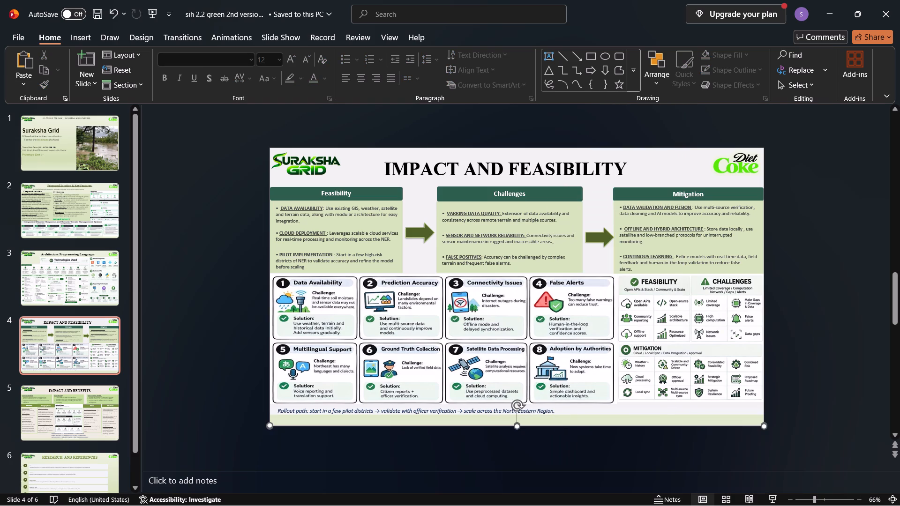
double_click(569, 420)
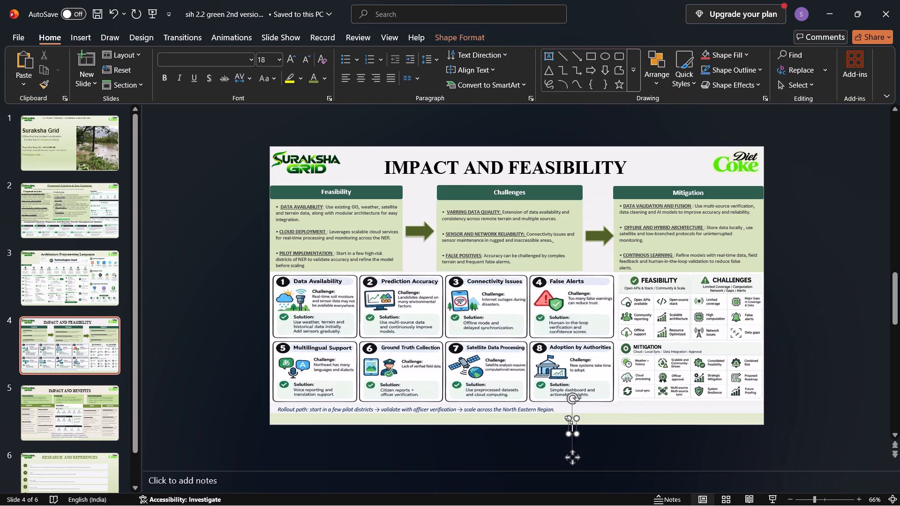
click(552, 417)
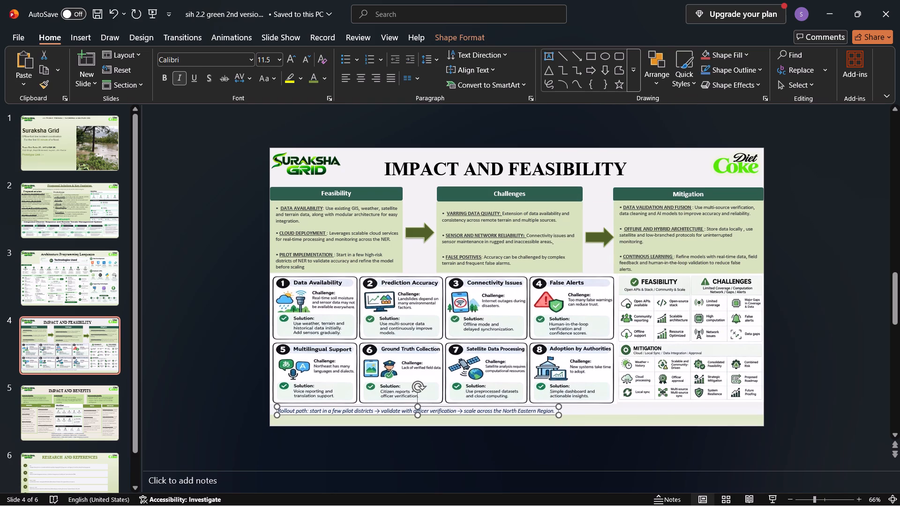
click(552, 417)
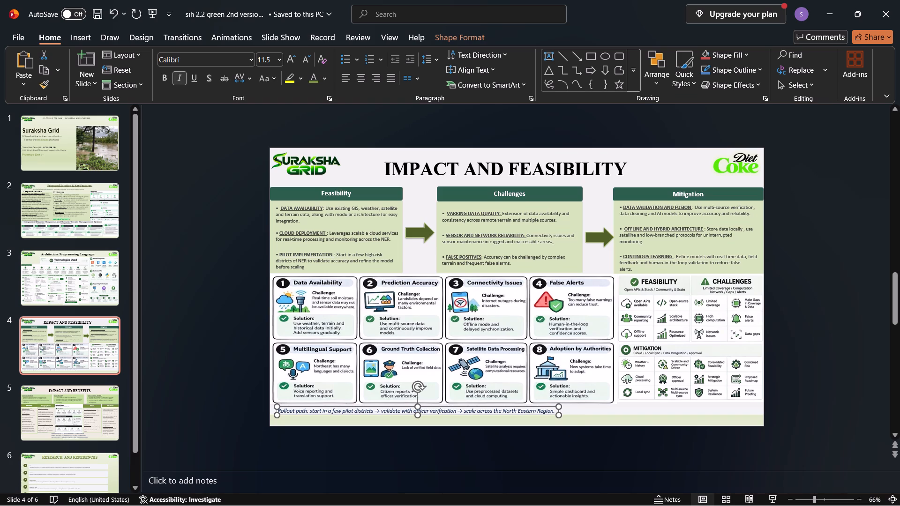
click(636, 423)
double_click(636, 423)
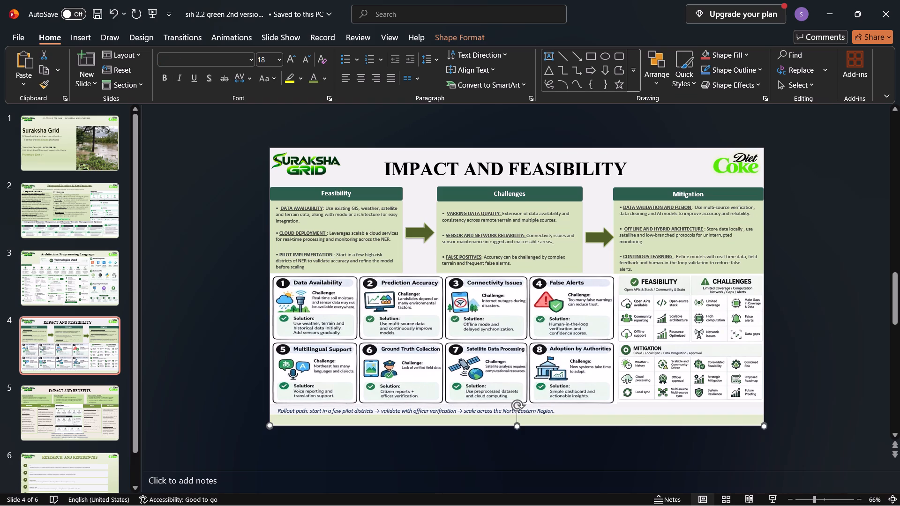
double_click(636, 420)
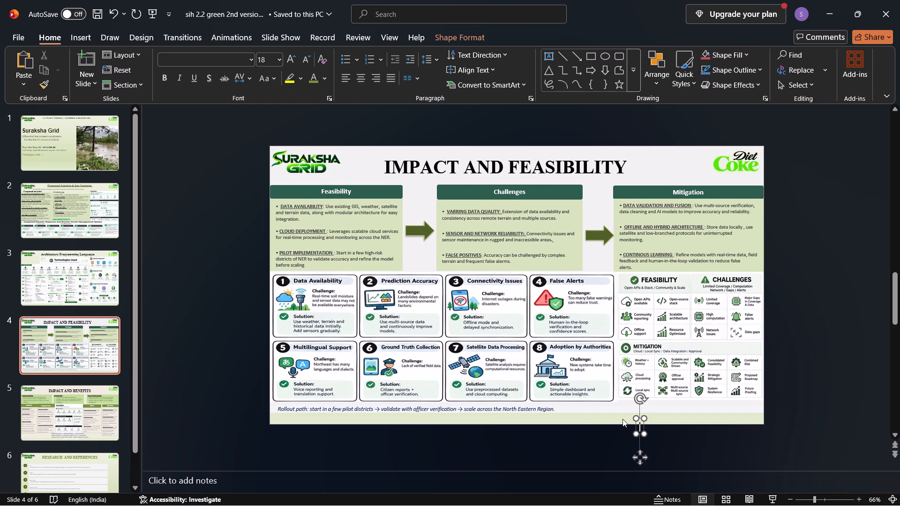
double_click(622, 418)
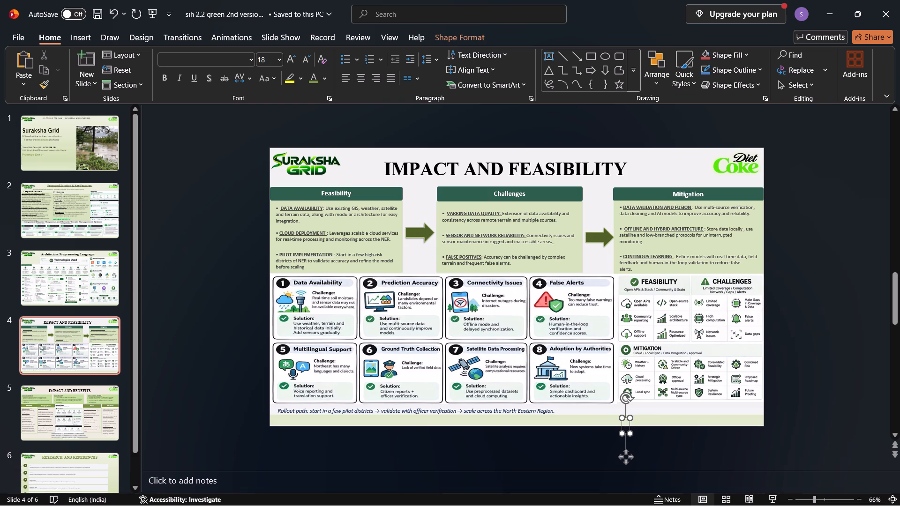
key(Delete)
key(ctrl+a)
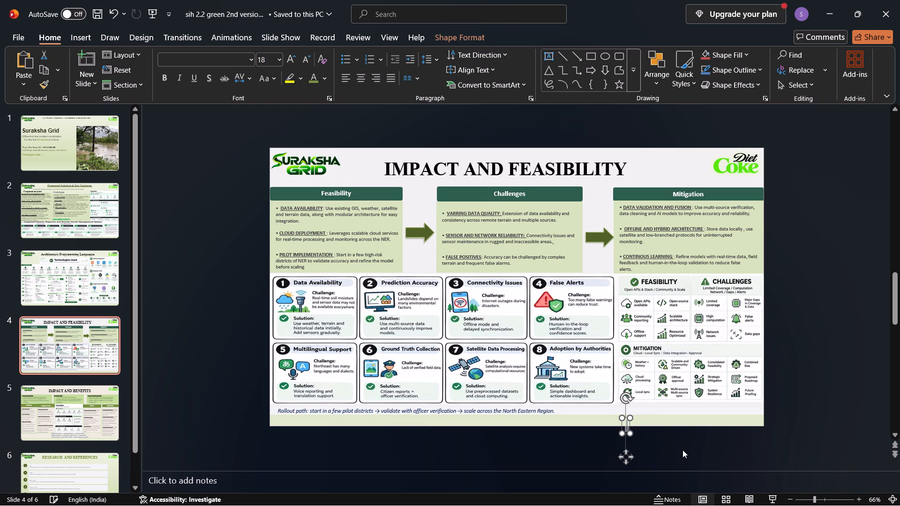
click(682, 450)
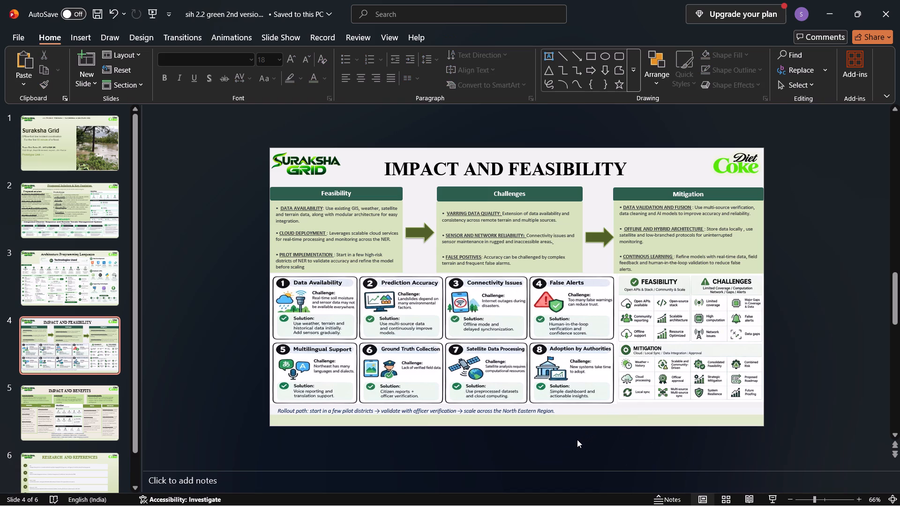
Clear the template text in slide 5's footer and cut its emptied text box from the slide.
key(Down)
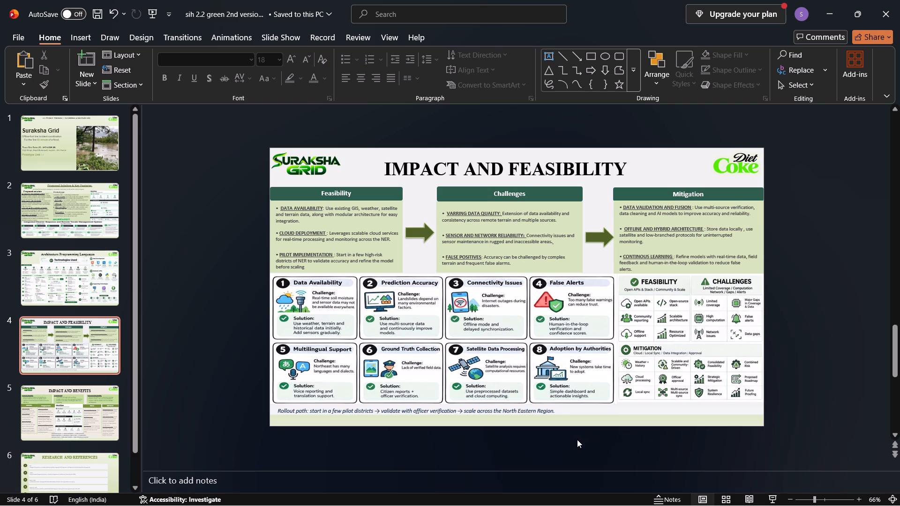
click(555, 419)
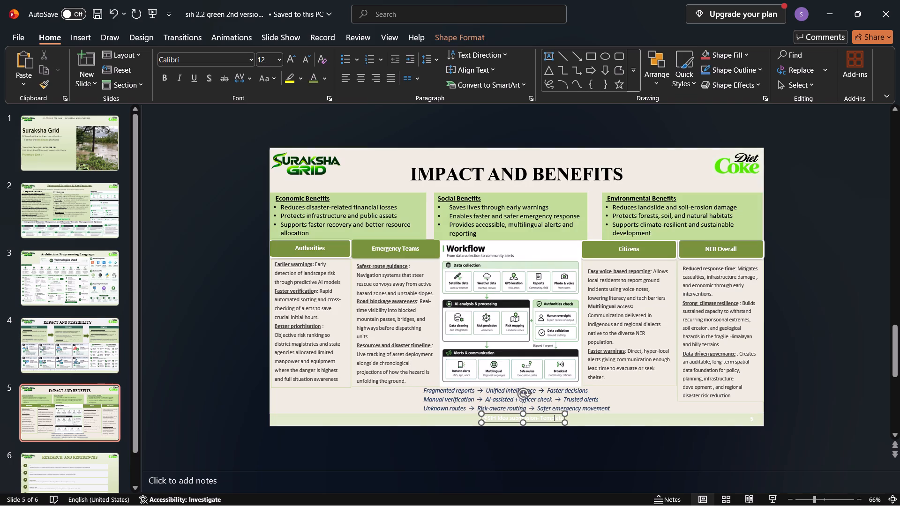
key(ctrl+a)
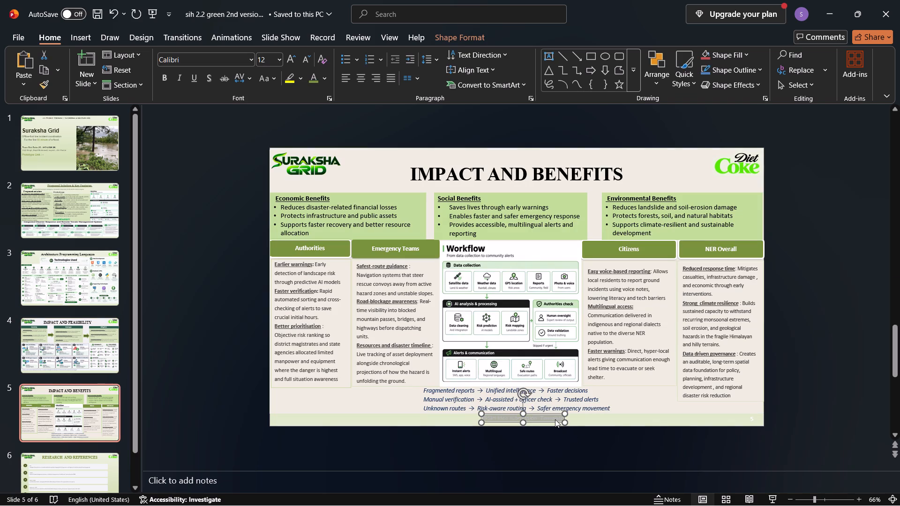
key(Delete)
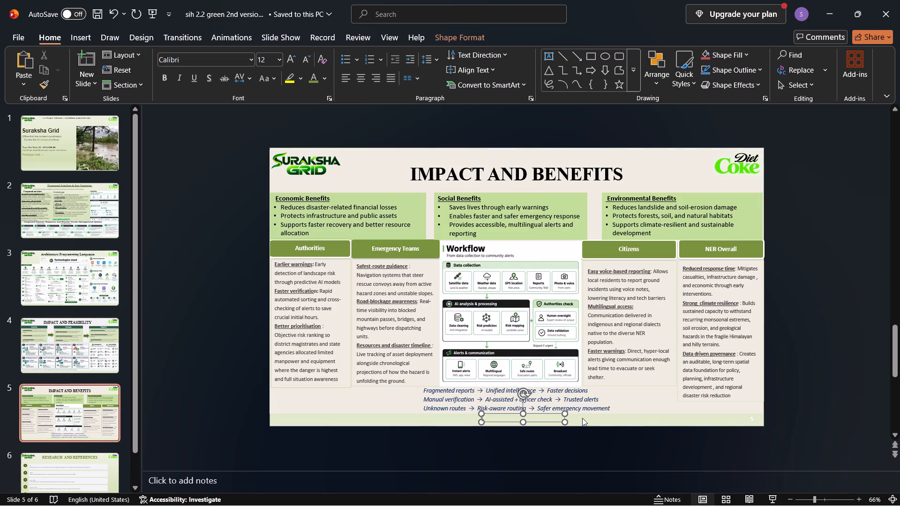
right_click(553, 414)
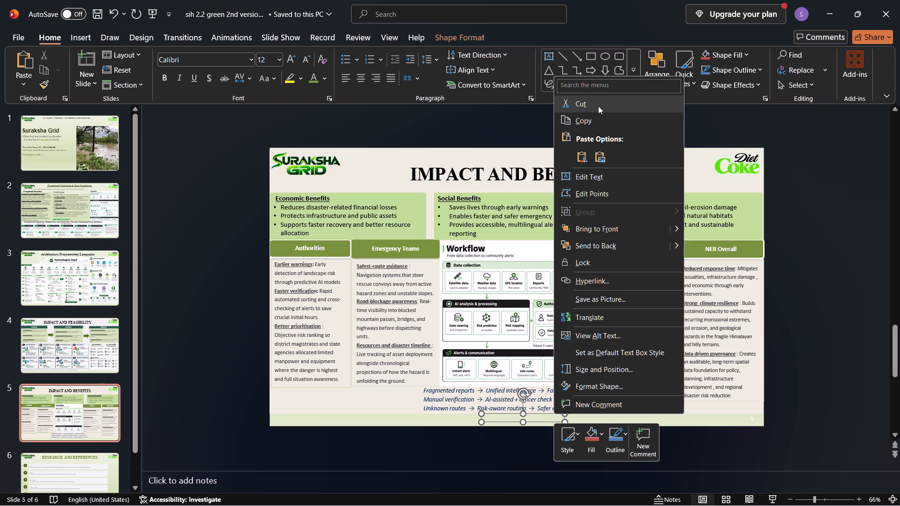
click(598, 106)
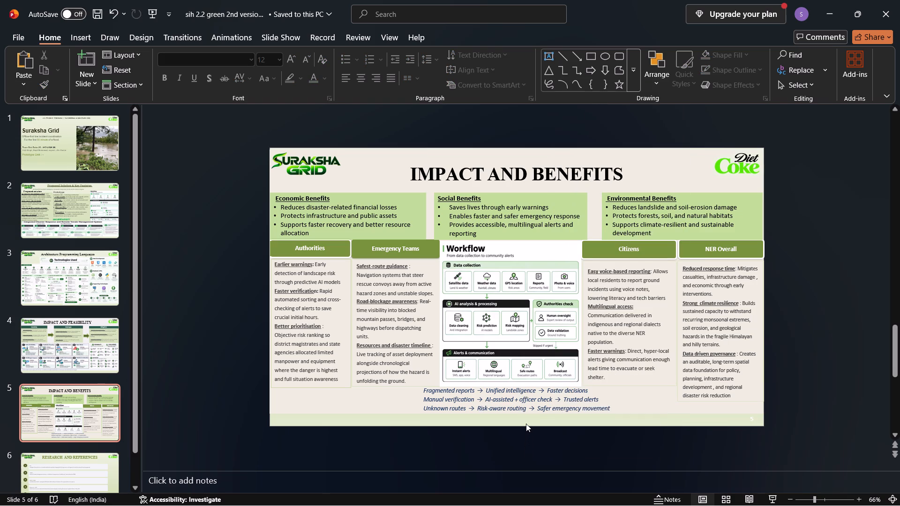
Go to slide 6, Research and References, to check its footer for leftover template text.
key(Down)
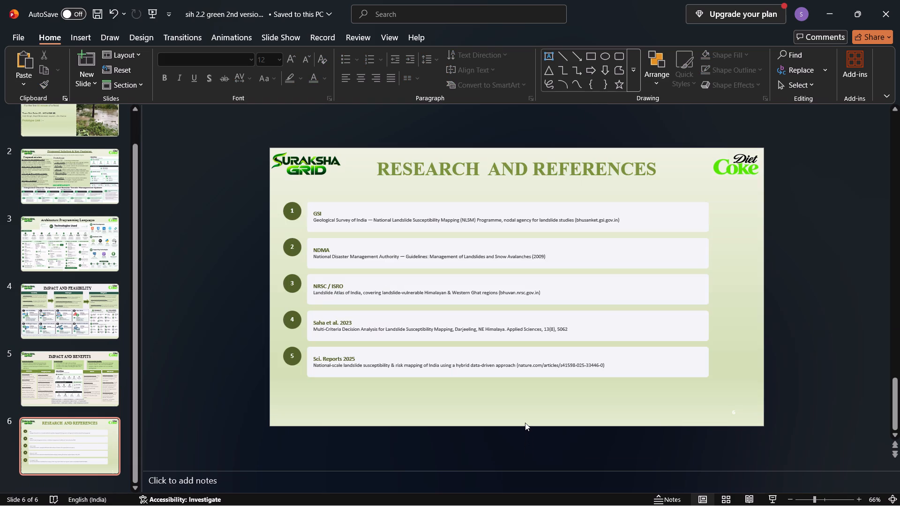
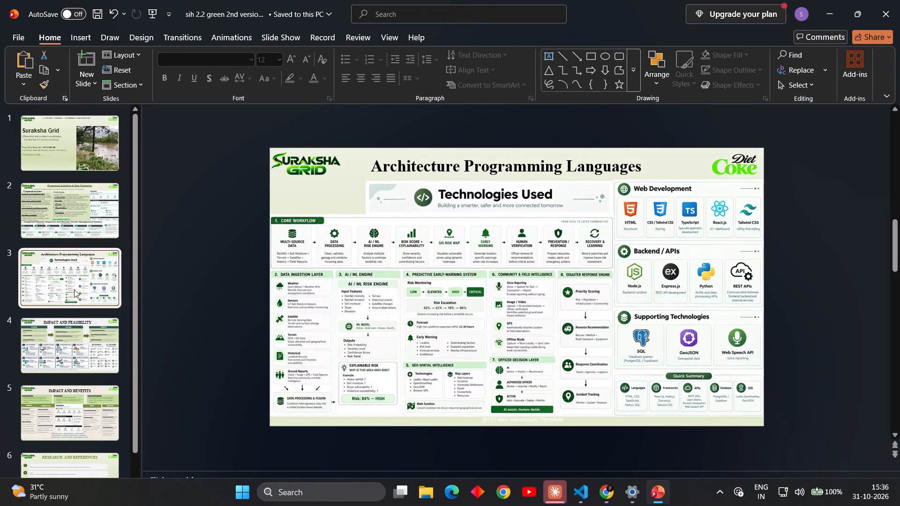
Insert a new slide directly after slide 3, Architecture Programming Languages, starting from the available Office Theme layouts.
click(63, 336)
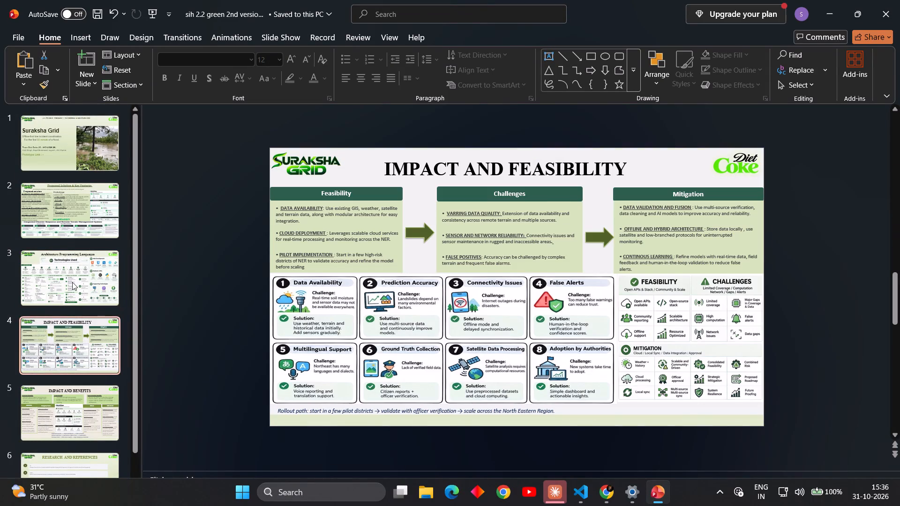
click(72, 282)
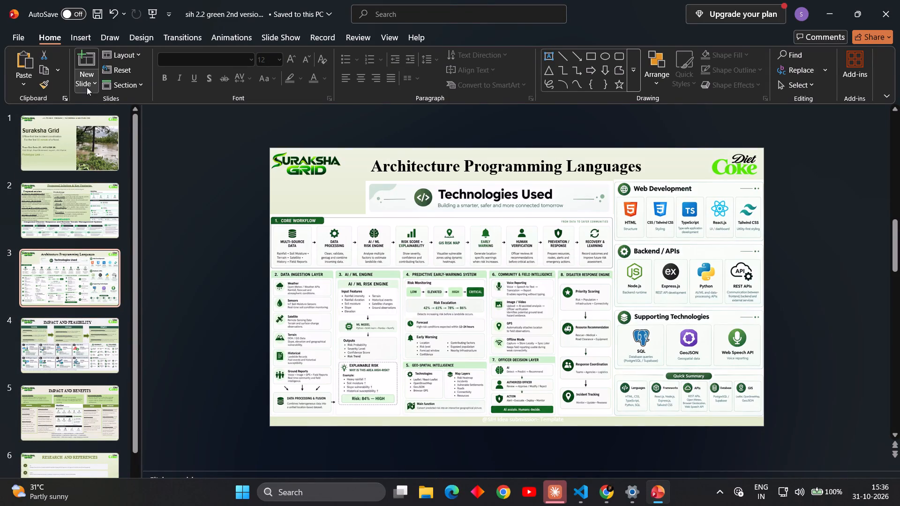
click(87, 86)
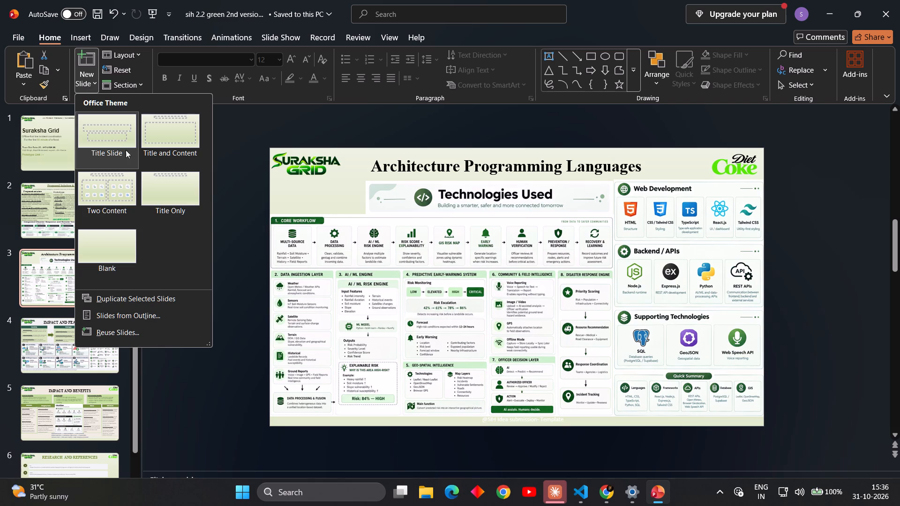
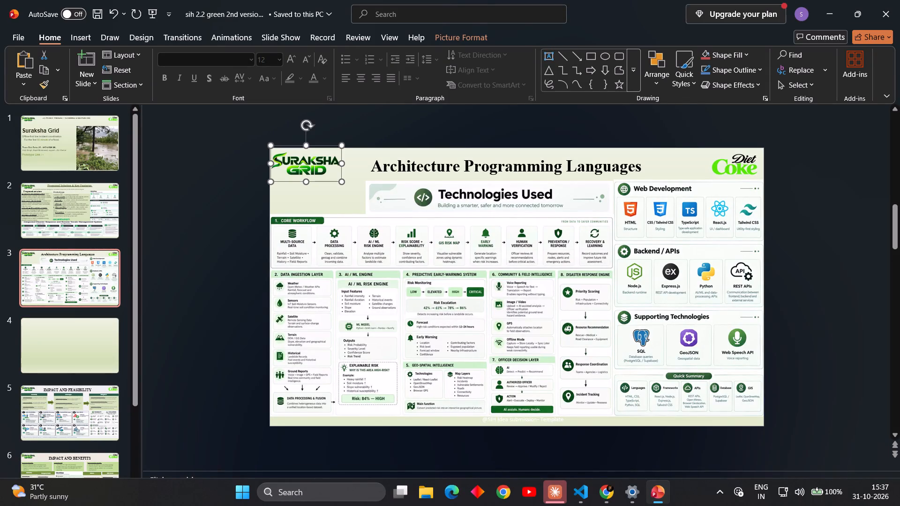
Paste the copied Suraksha Grid logo into the top-left corner of the blank slide 4.
click(82, 353)
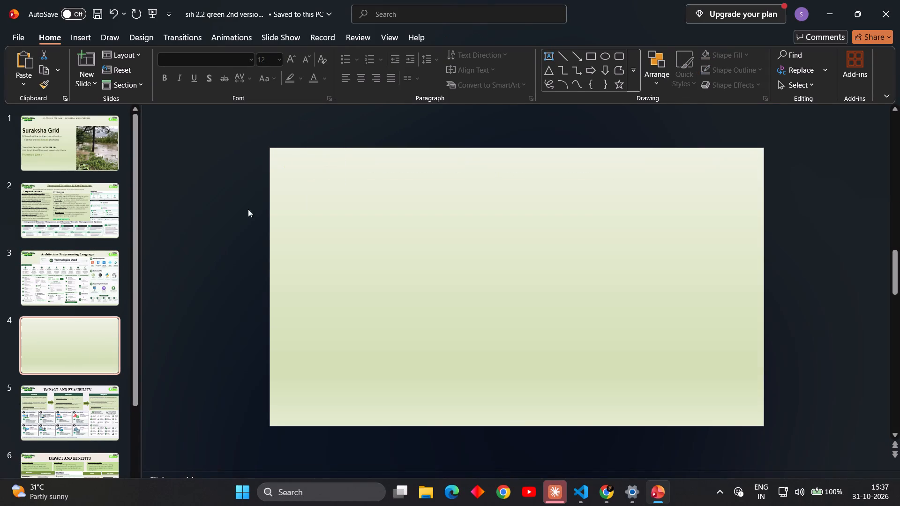
click(294, 164)
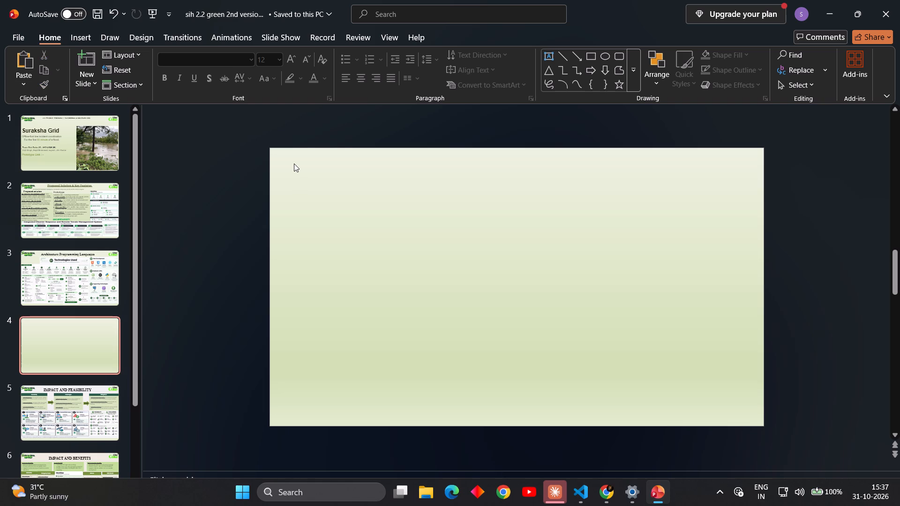
key(ctrl+v)
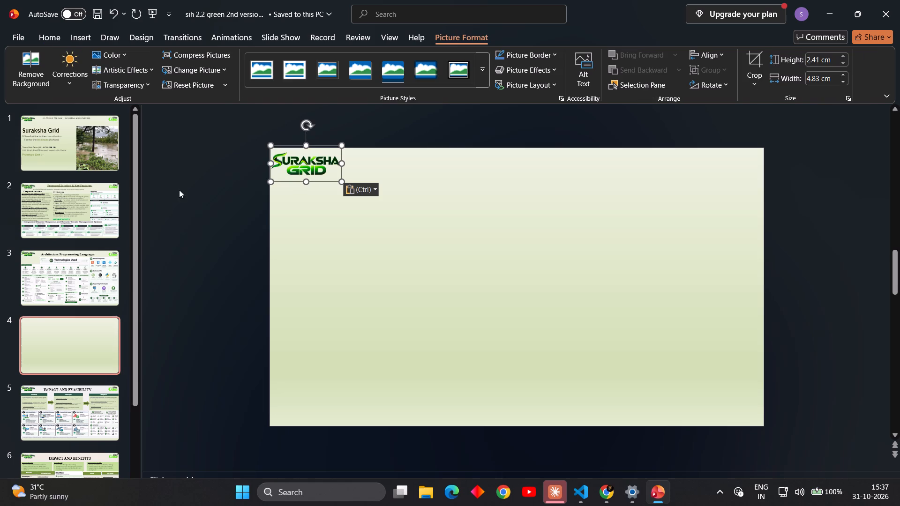
Copy the Diet Coke logo from slide 3 into the top-right corner of slide 4.
click(62, 276)
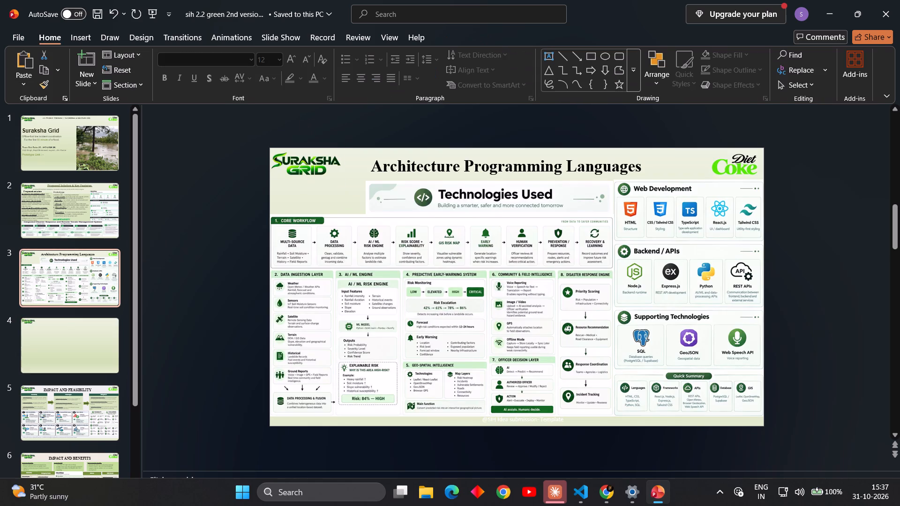
click(742, 161)
key(ctrl+c)
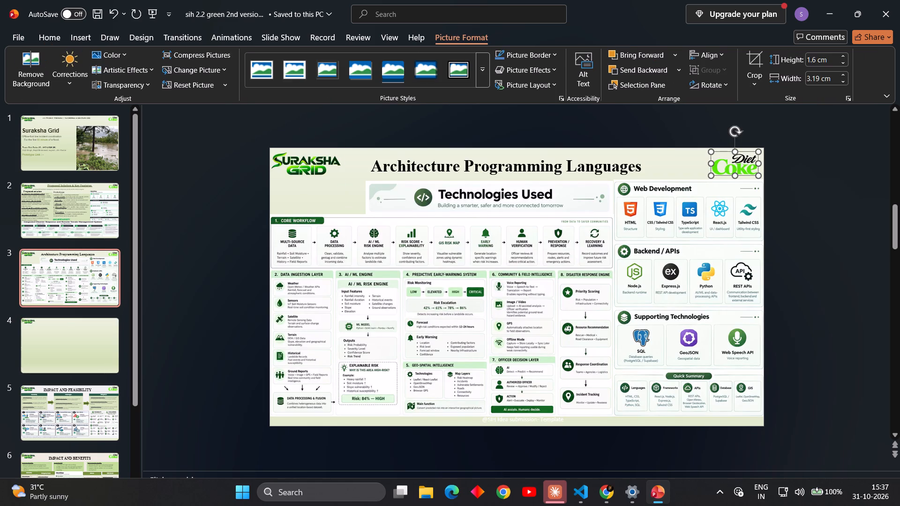
click(97, 341)
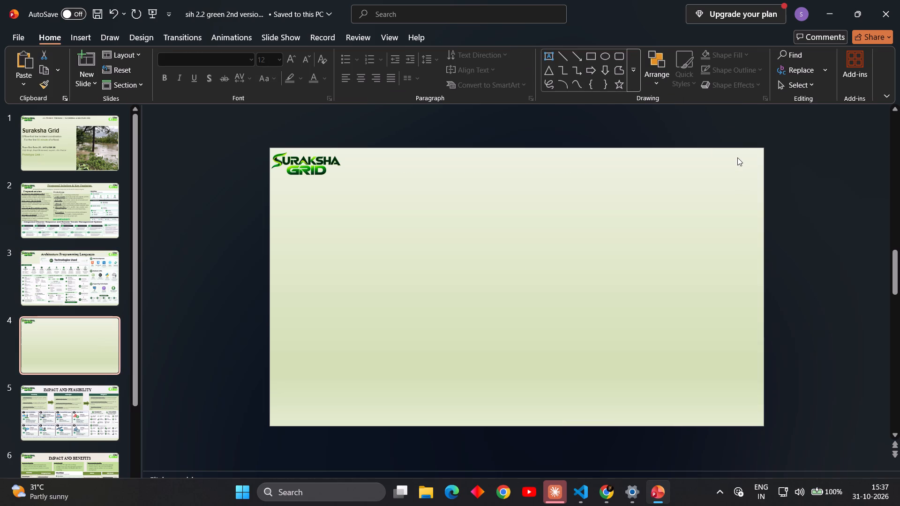
click(738, 157)
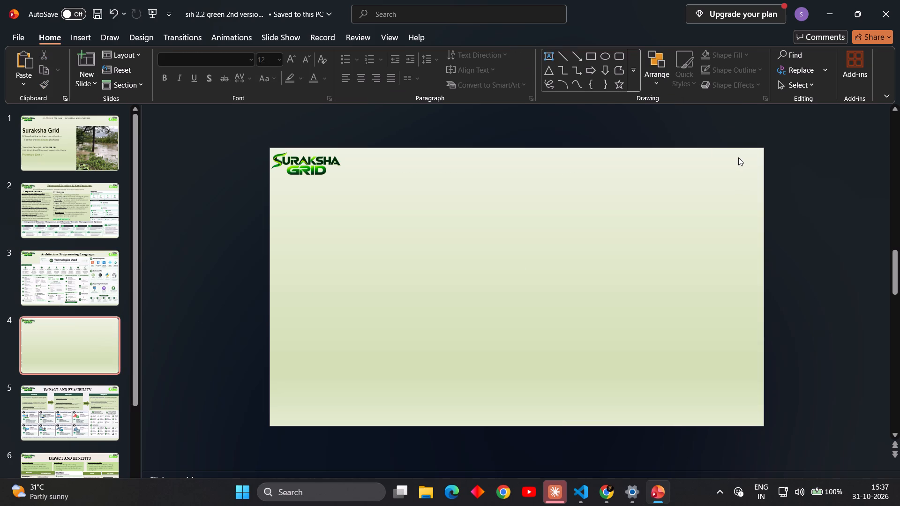
key(ctrl+v)
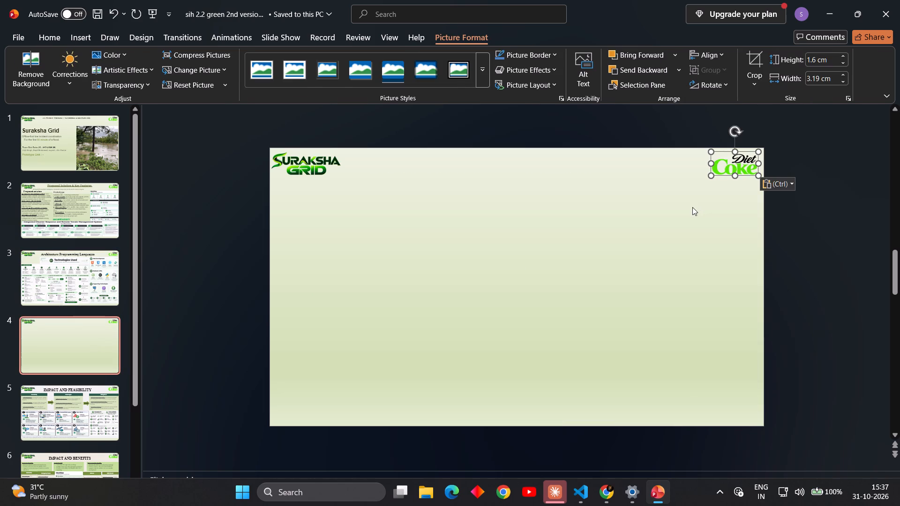
Check the heading in the ChatGPT slide mockup, then add black WordArt reading "IMPLEMENTATION AND PROTOTYPE" to slide 4 in PowerPoint.
click(692, 207)
key(alt+Tab)
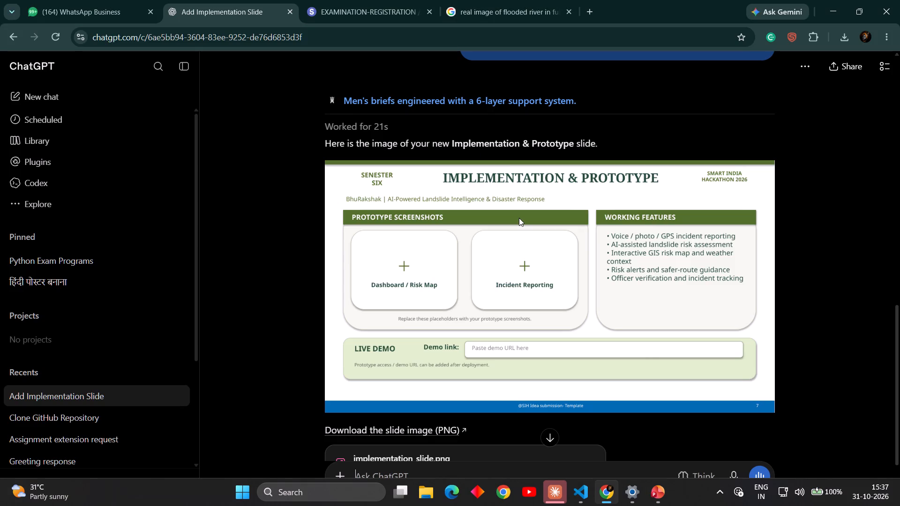
key(alt+Tab)
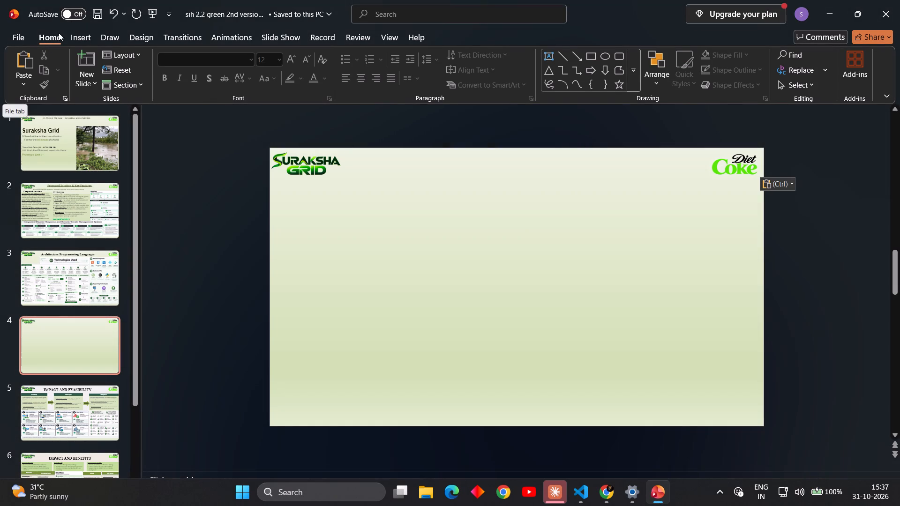
click(81, 38)
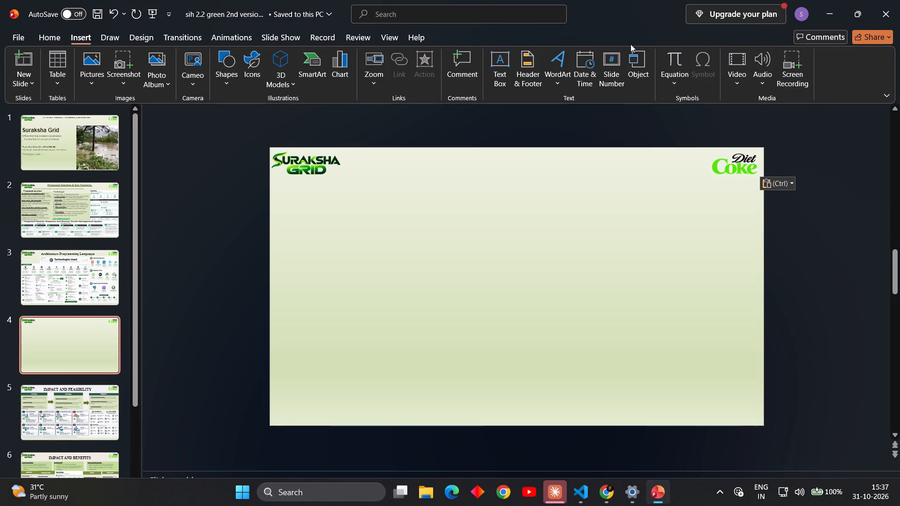
click(552, 83)
click(559, 113)
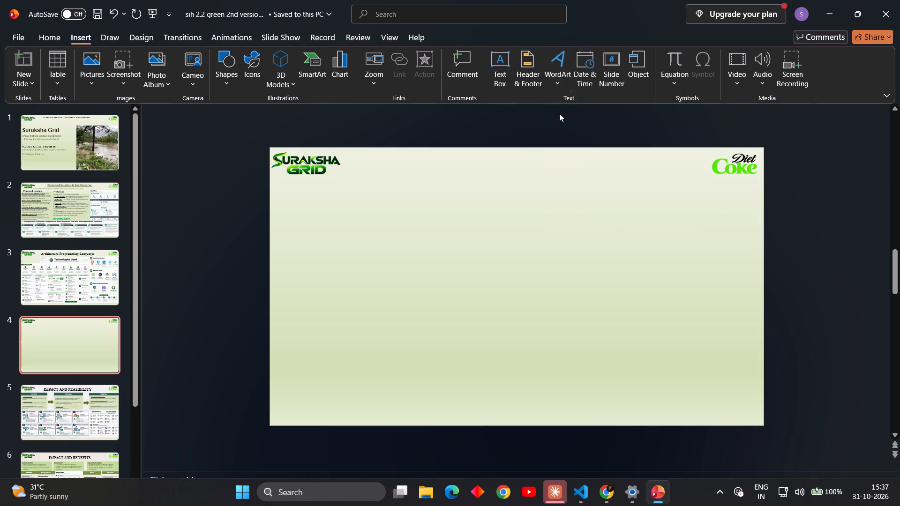
key(BackSpace)
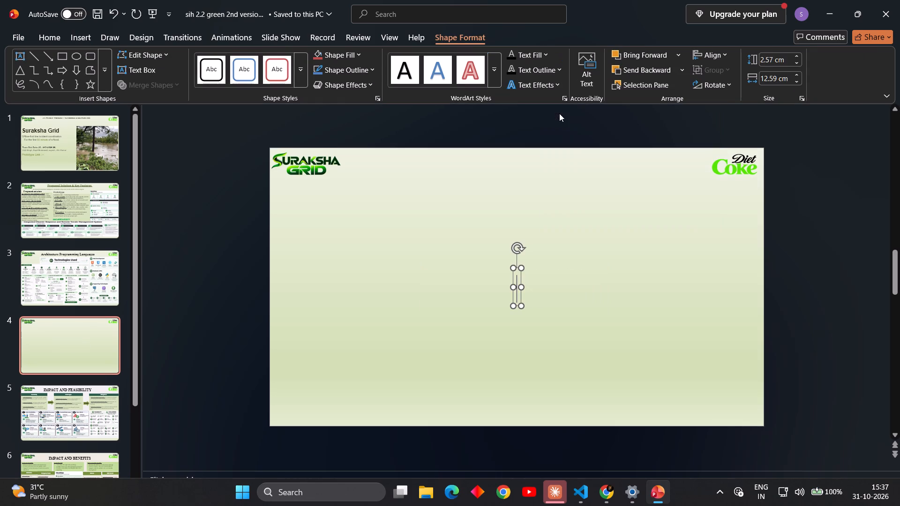
key(i)
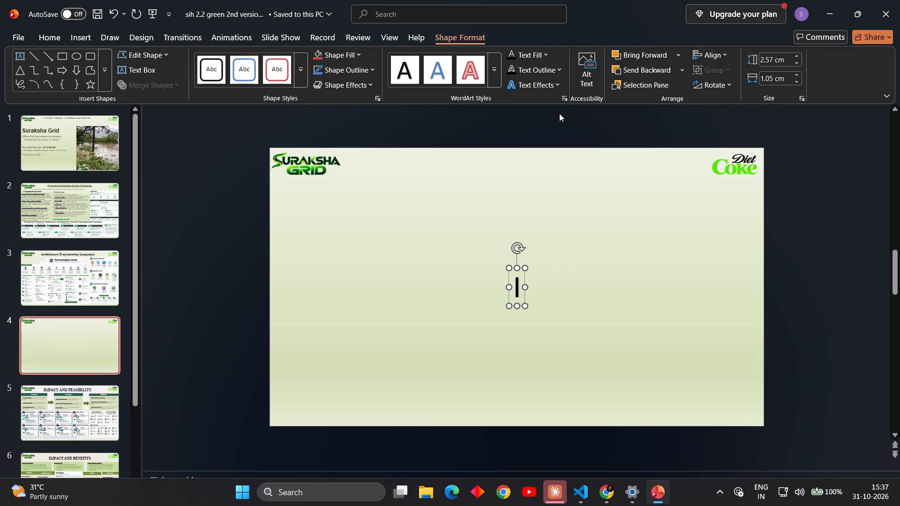
text(MPL)
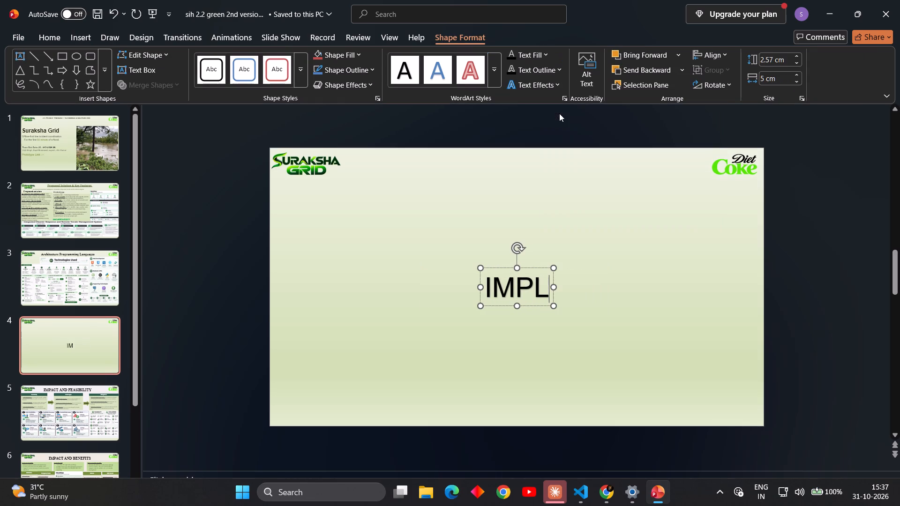
text(EMENTATION AND)
key(space)
text(PROTO)
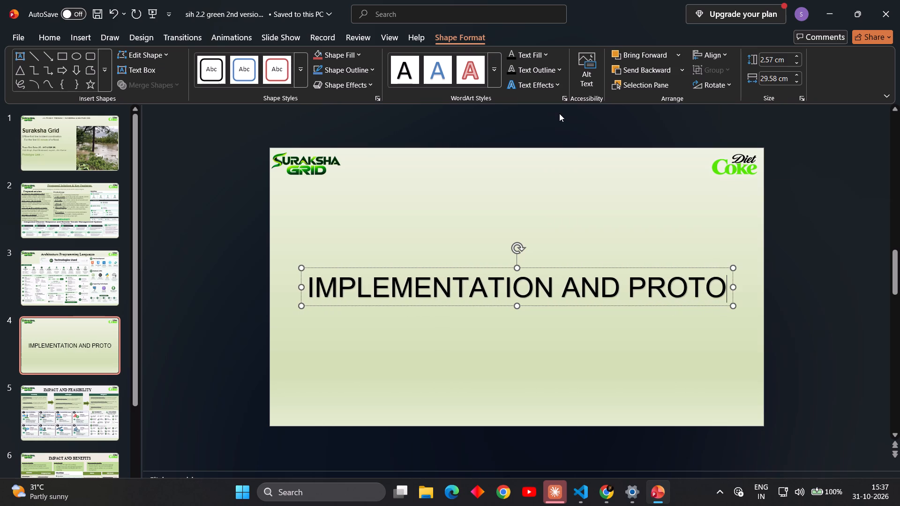
text(TYPE)
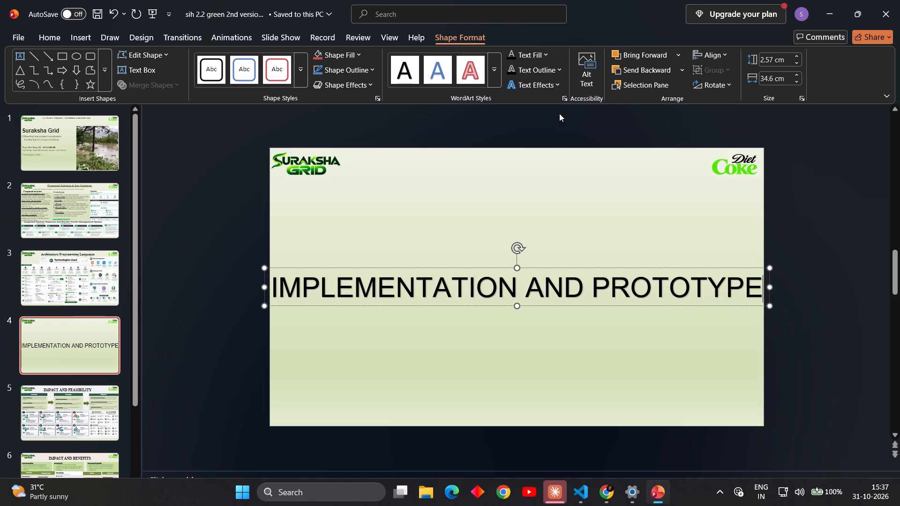
Format the whole "IMPLEMENTATION AND PROTOTYPE" title as 36 pt bold olive-green text.
click(60, 39)
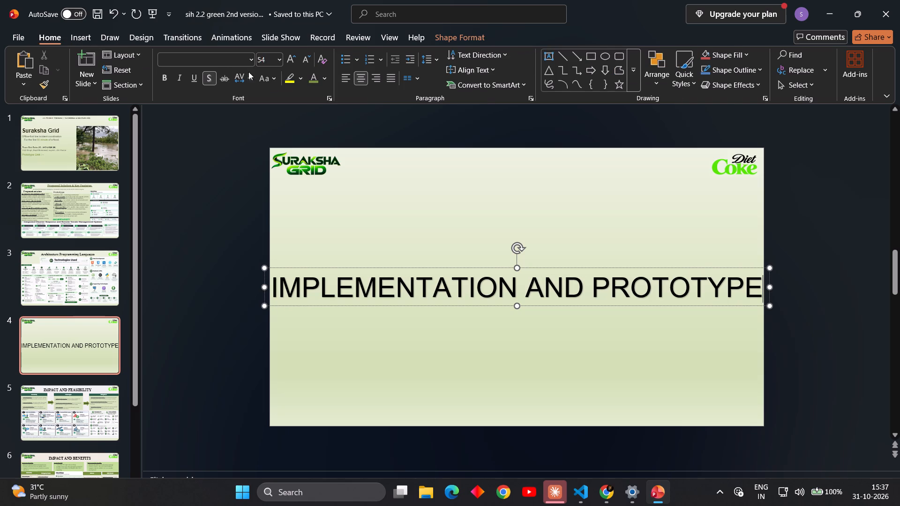
click(281, 60)
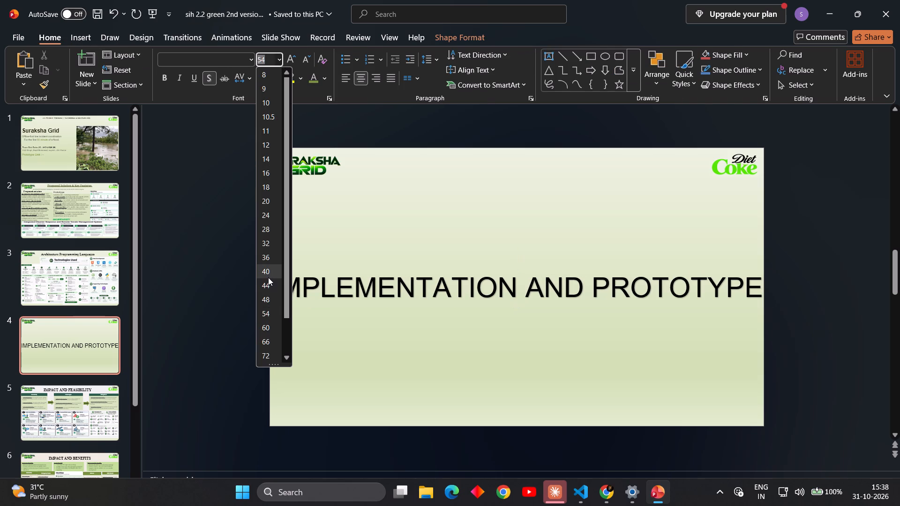
click(268, 277)
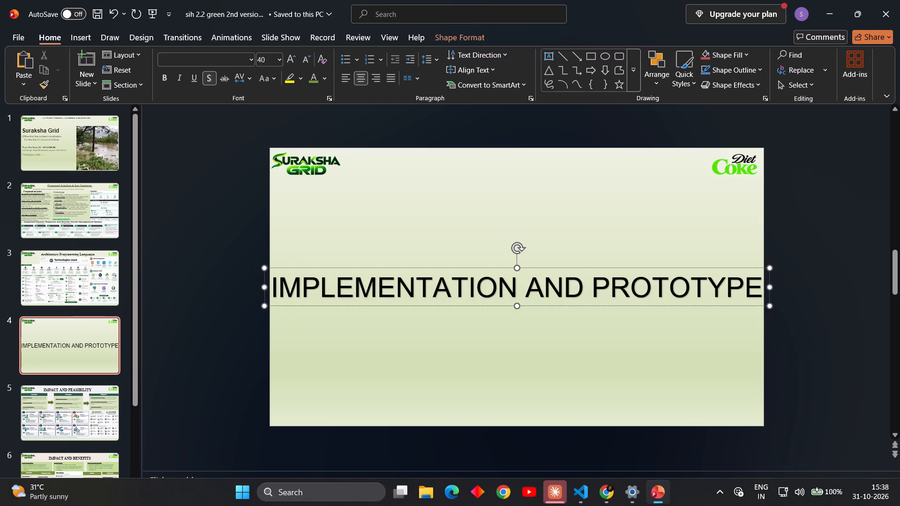
click(277, 285)
key(ctrl+a)
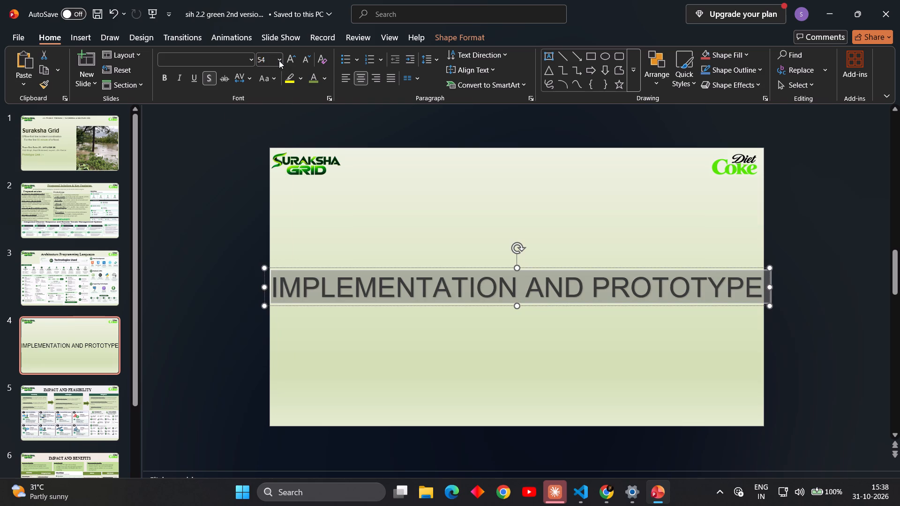
click(279, 60)
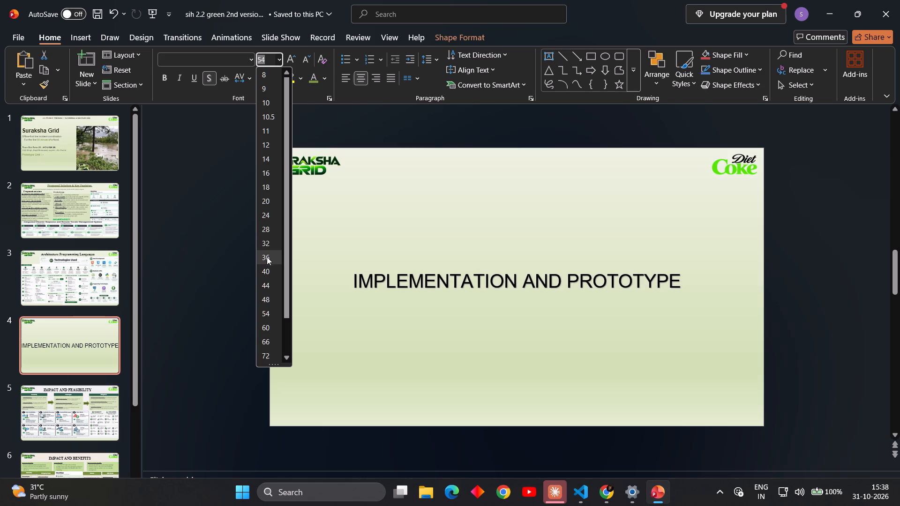
click(267, 255)
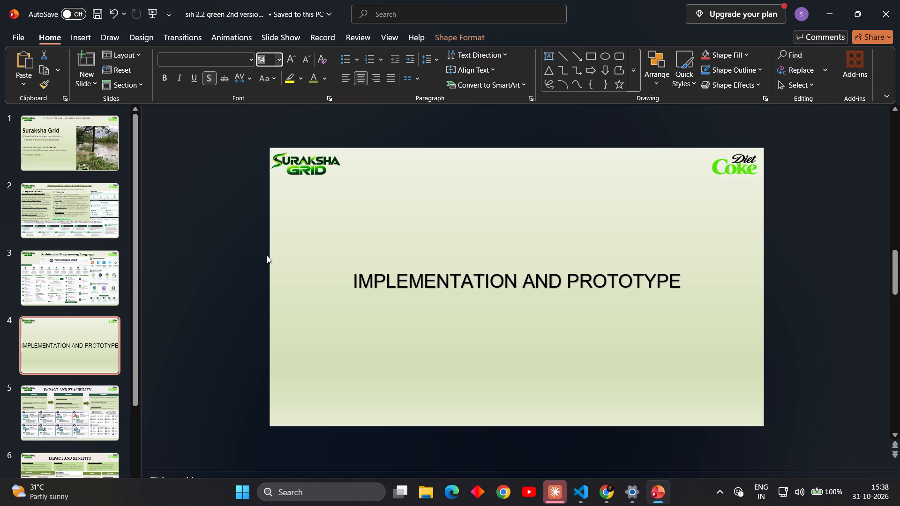
click(162, 80)
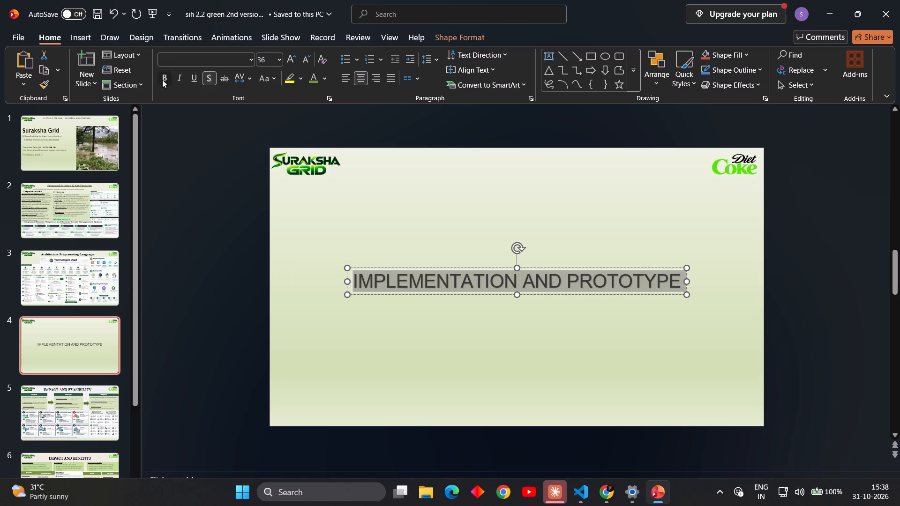
click(315, 76)
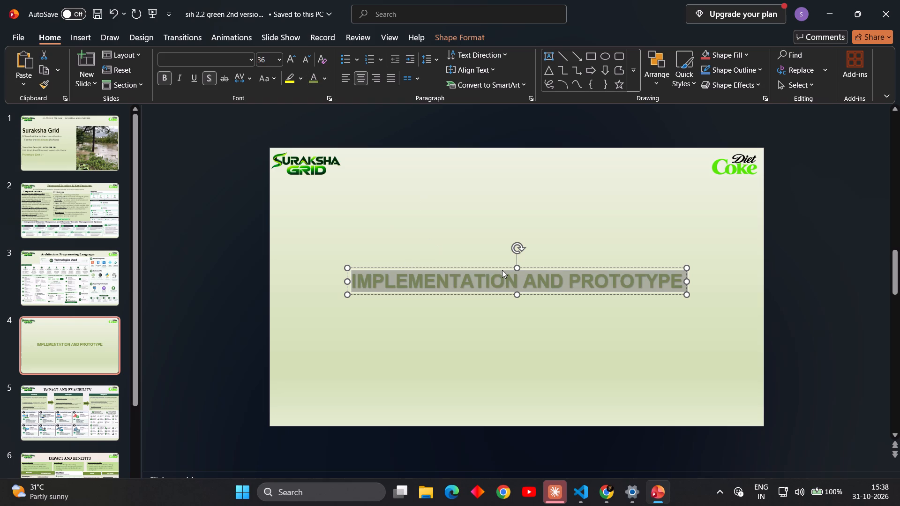
Move the title to the top of slide 4, between the Suraksha Grid and Diet Coke logos.
drag(501, 268, 503, 166)
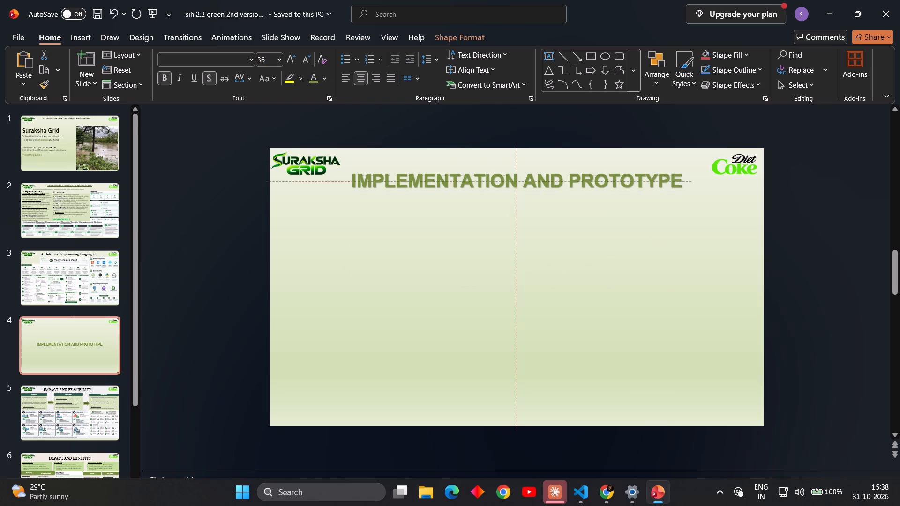
drag(503, 166, 506, 147)
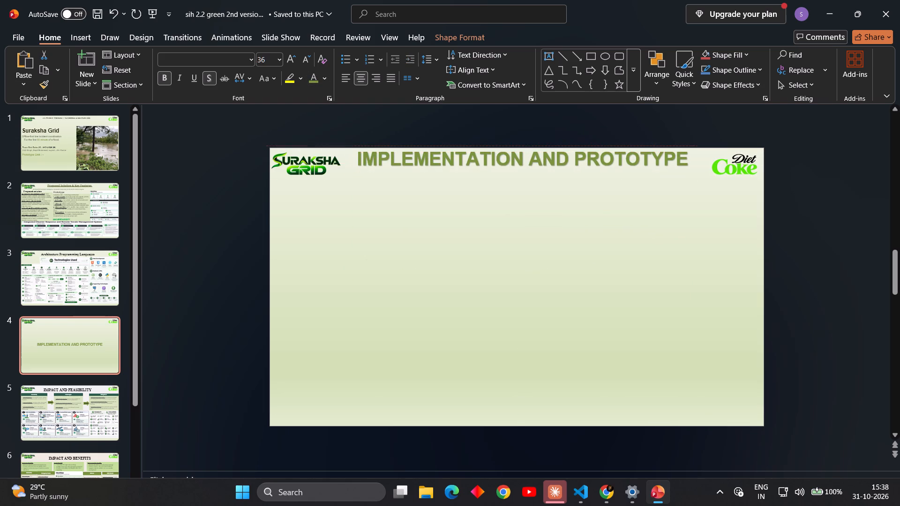
drag(506, 147, 506, 150)
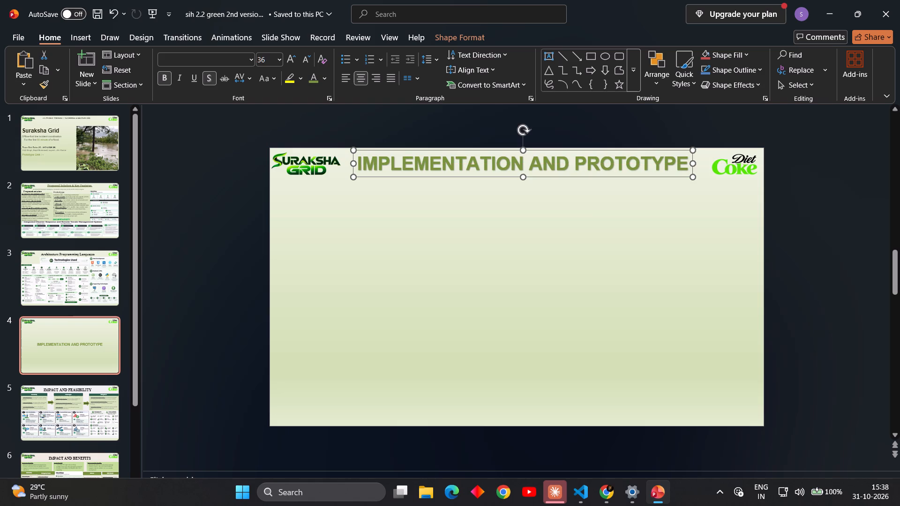
Recolour the slide 4 title to the darkest olive-green theme shade and nudge it slightly down.
click(323, 78)
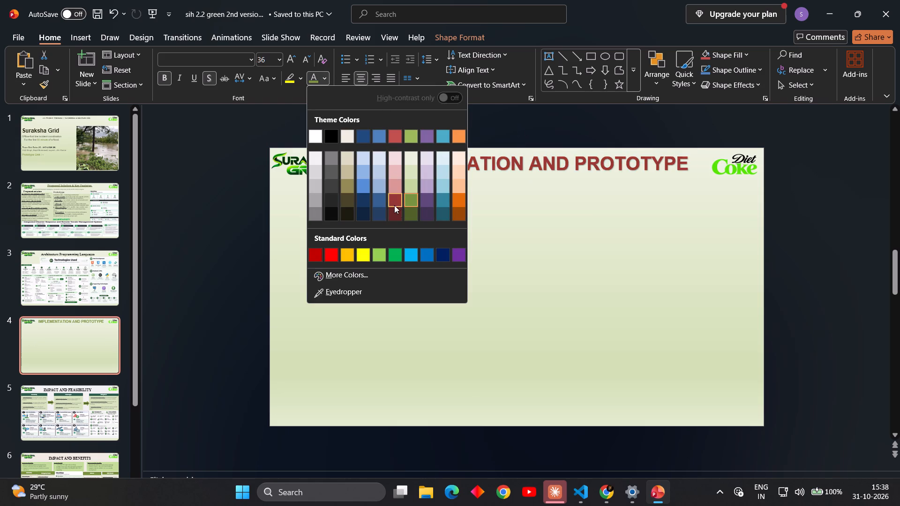
click(410, 215)
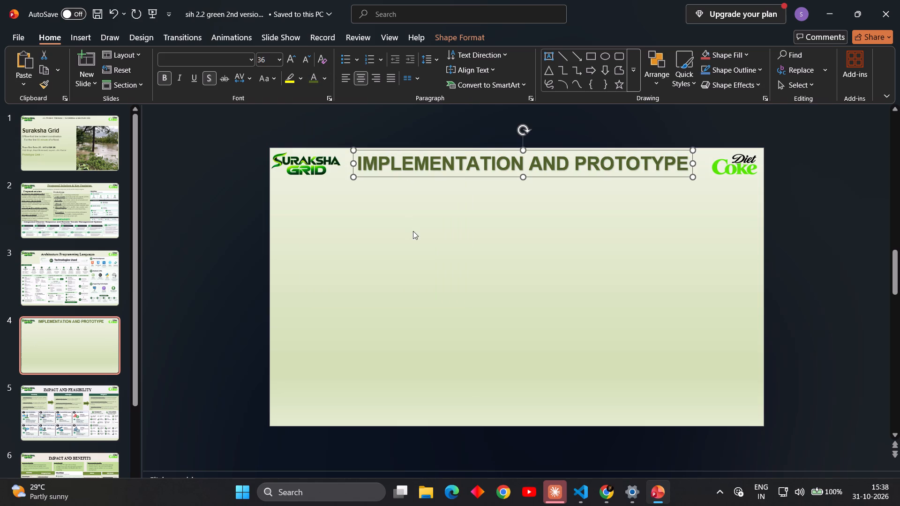
click(484, 149)
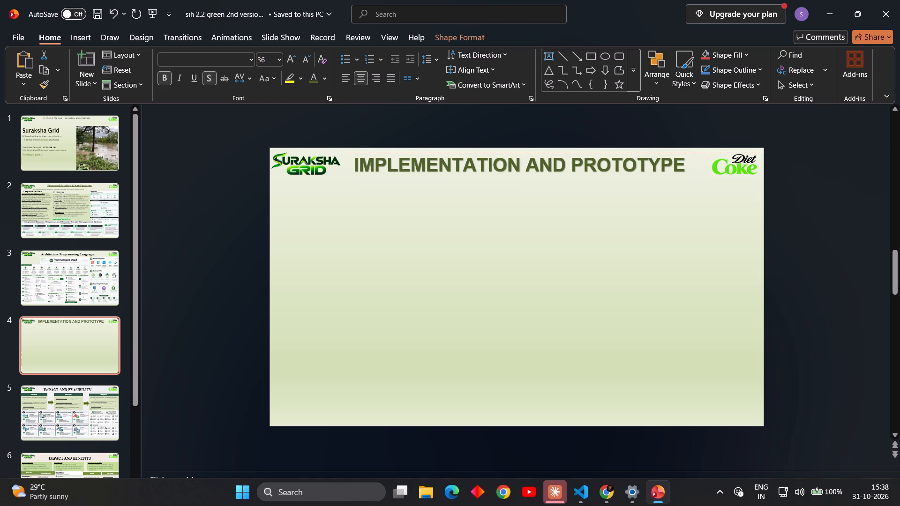
click(317, 79)
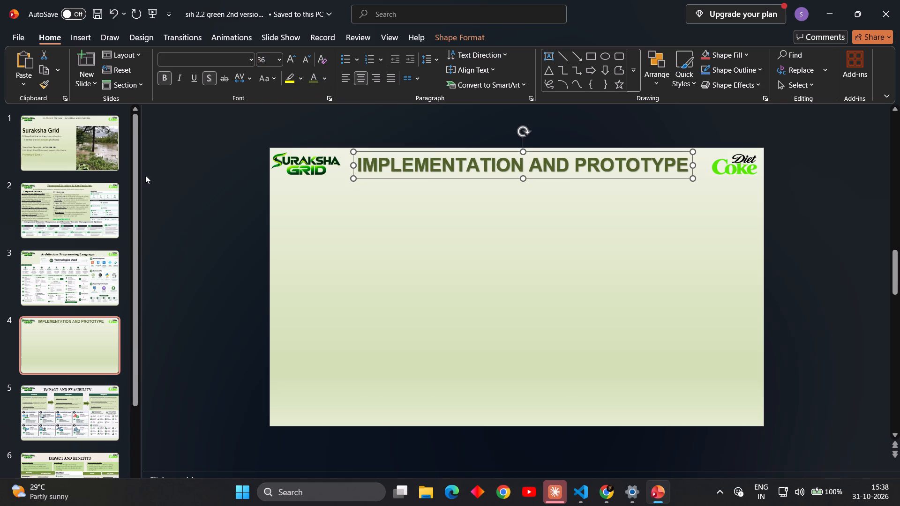
Compare the titles on slides 1, 2, 3 and 5, then recolour the whole slide 4 title to the second-darkest shade of theme black.
click(79, 152)
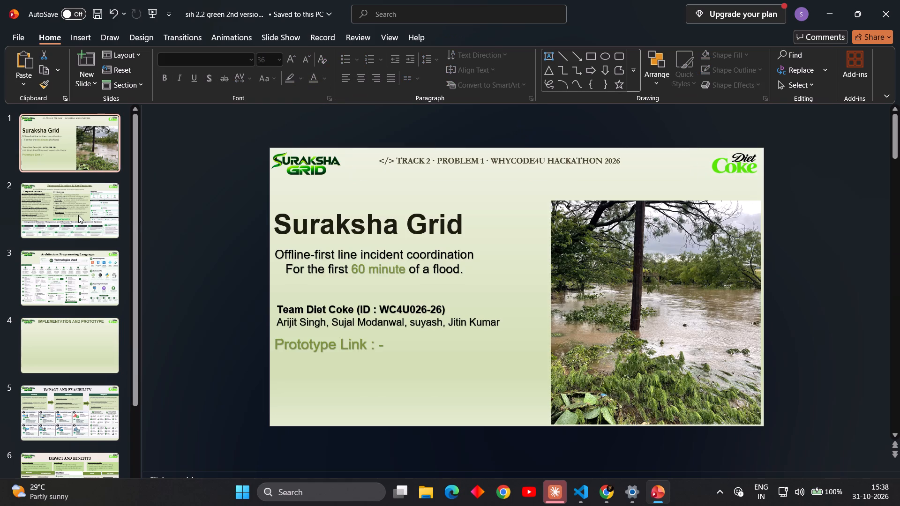
click(75, 215)
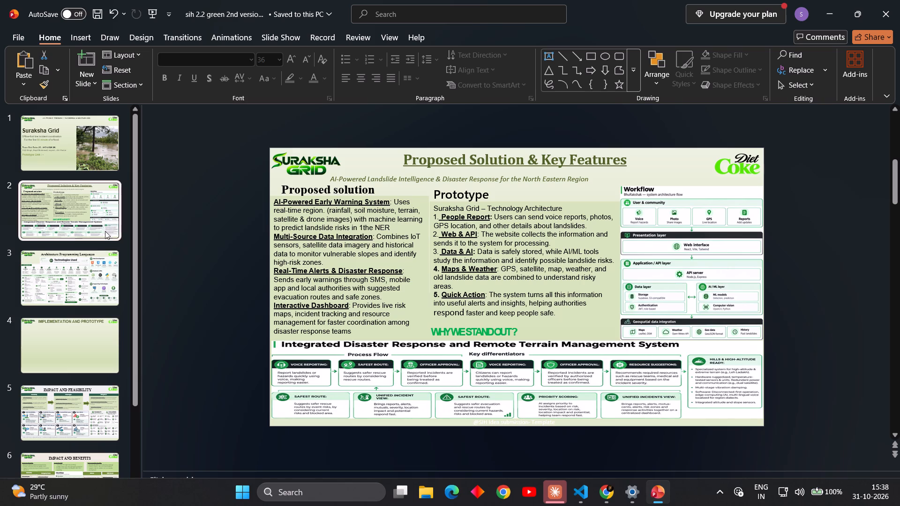
click(84, 281)
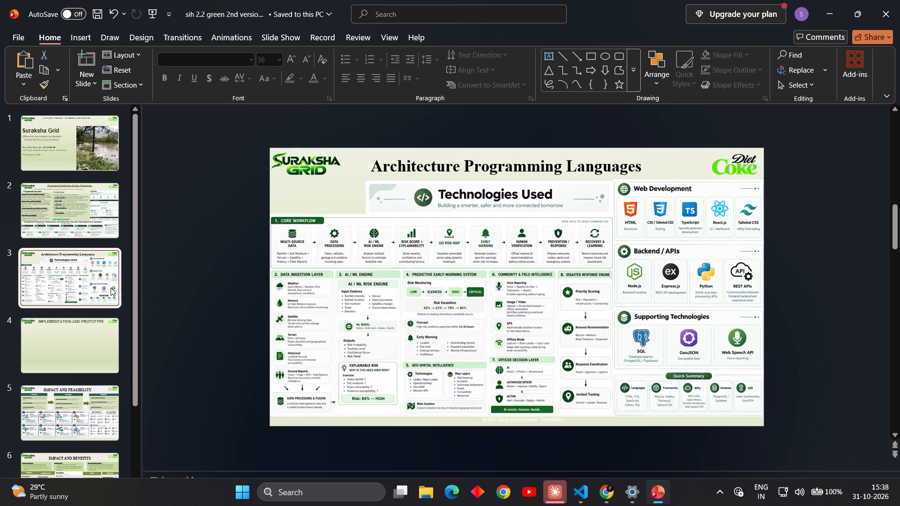
click(78, 333)
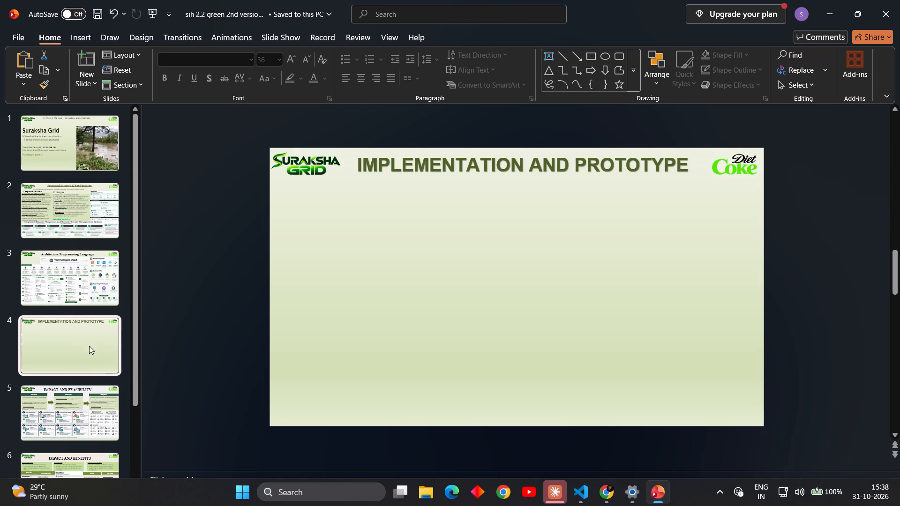
click(67, 409)
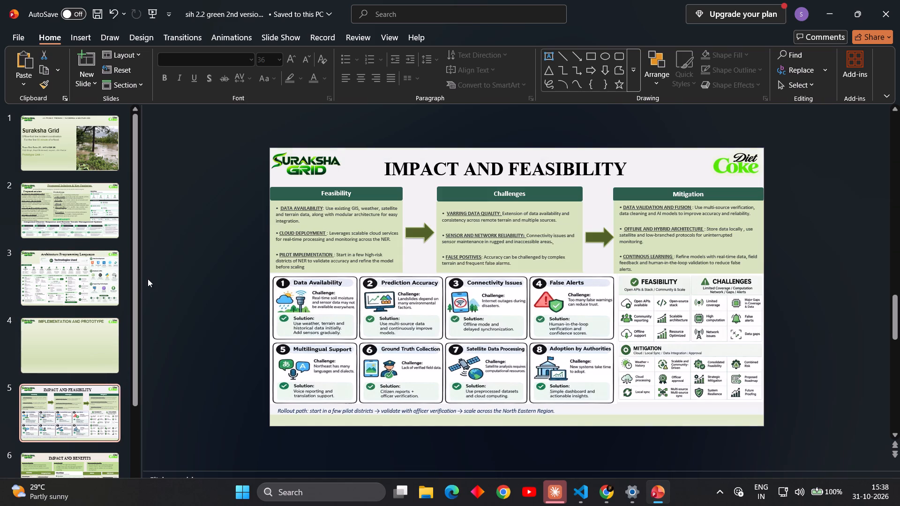
click(82, 327)
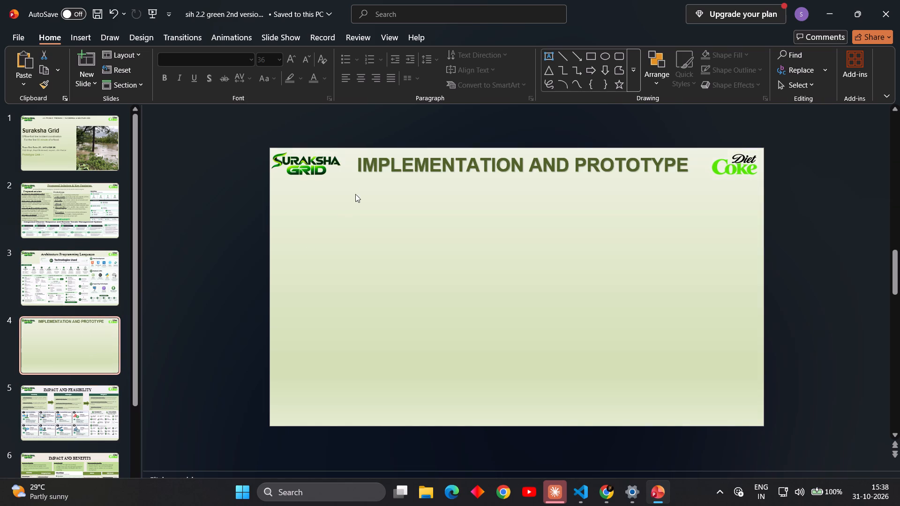
click(382, 170)
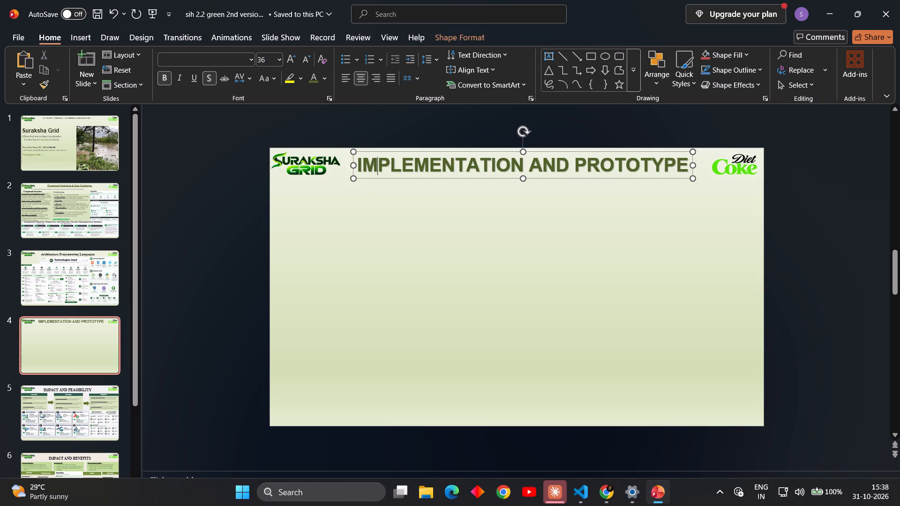
key(ctrl+a)
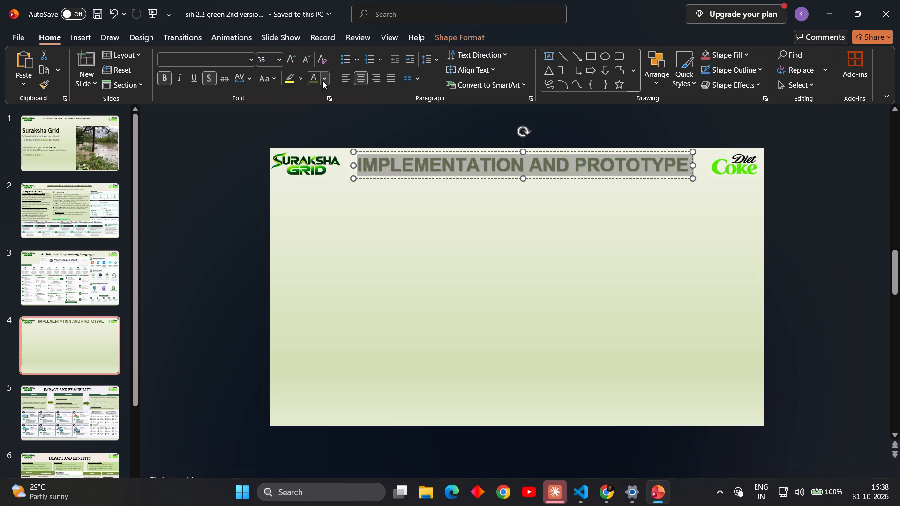
click(324, 81)
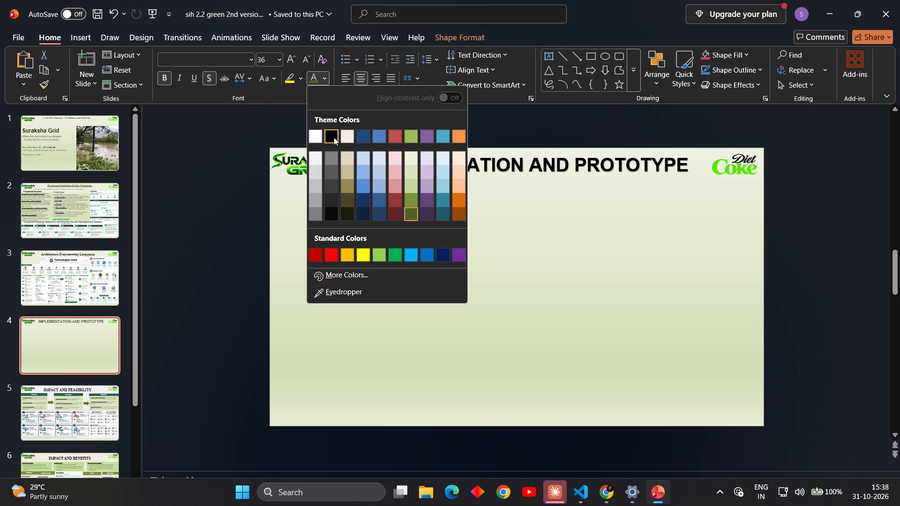
click(332, 201)
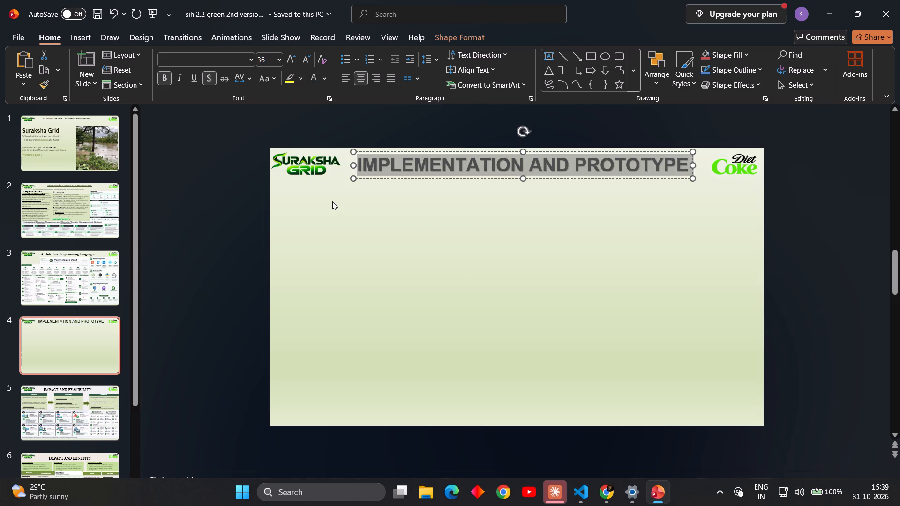
click(489, 311)
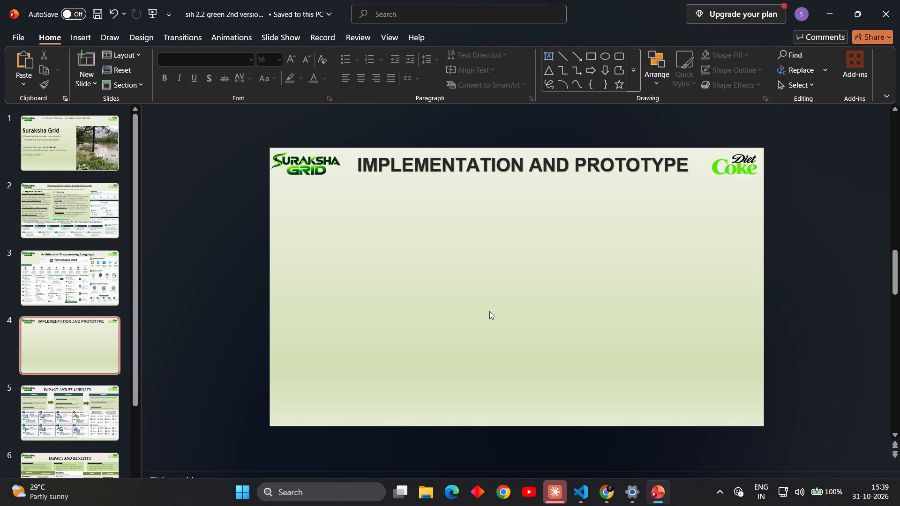
click(76, 39)
click(498, 78)
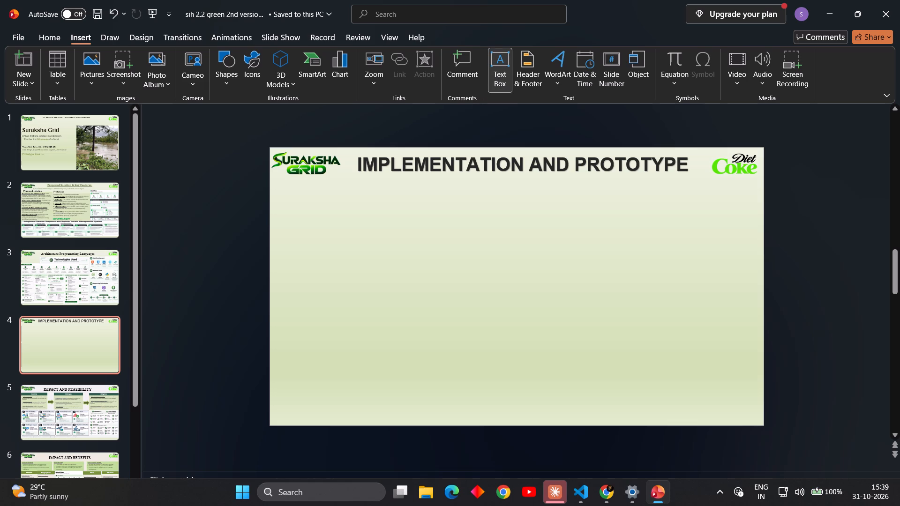
click(296, 188)
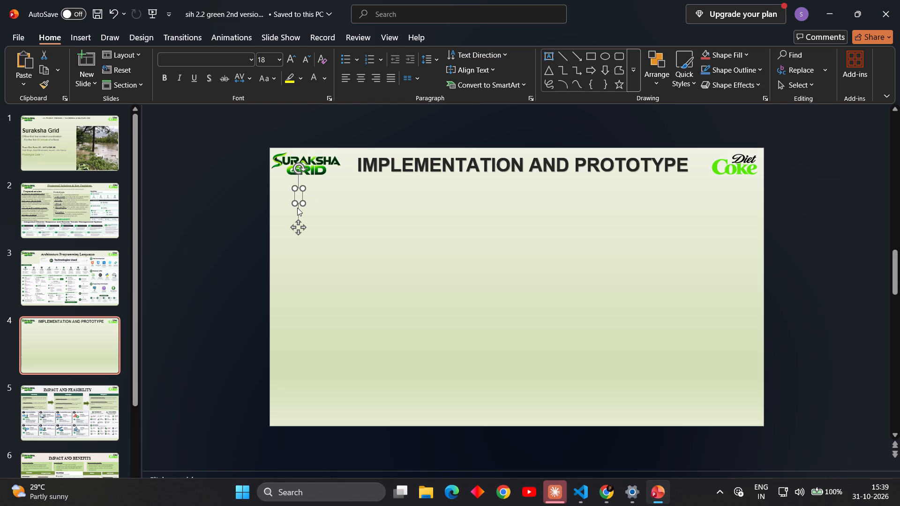
key(s)
key(alt+Tab)
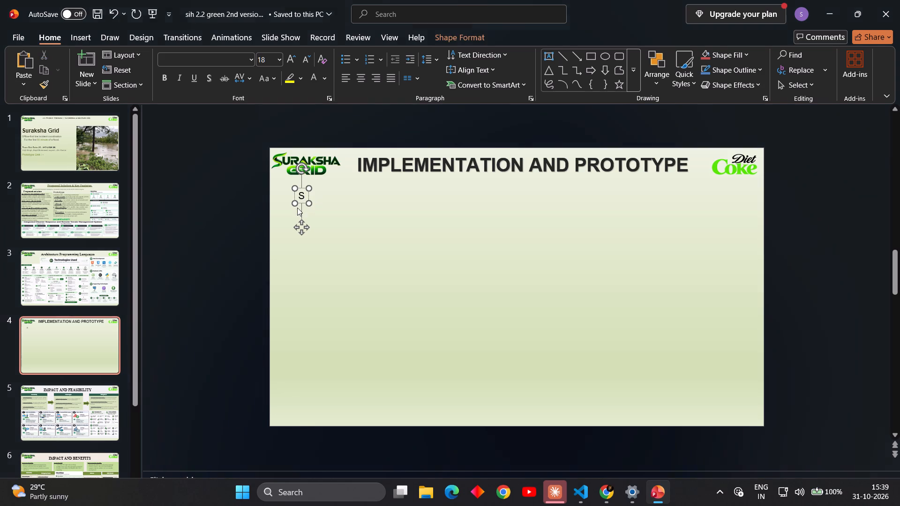
key(alt+Tab)
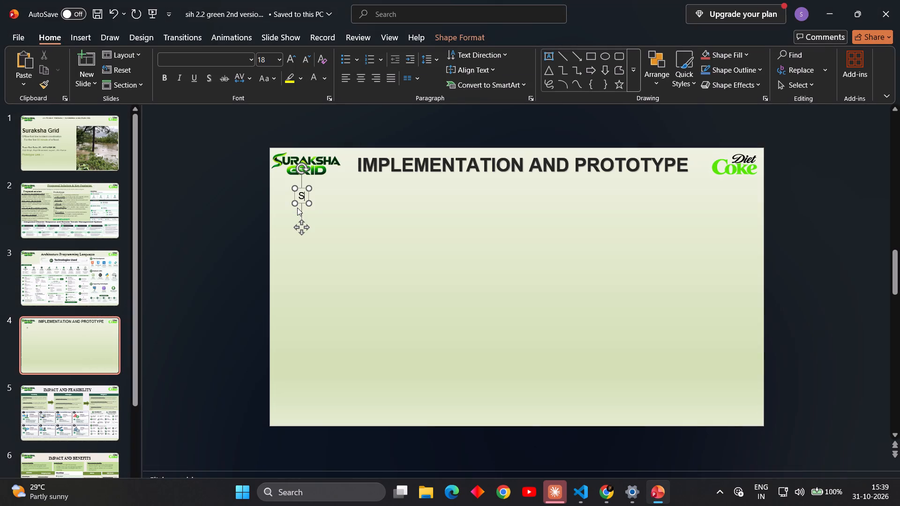
text(ue)
key(BackSpace)
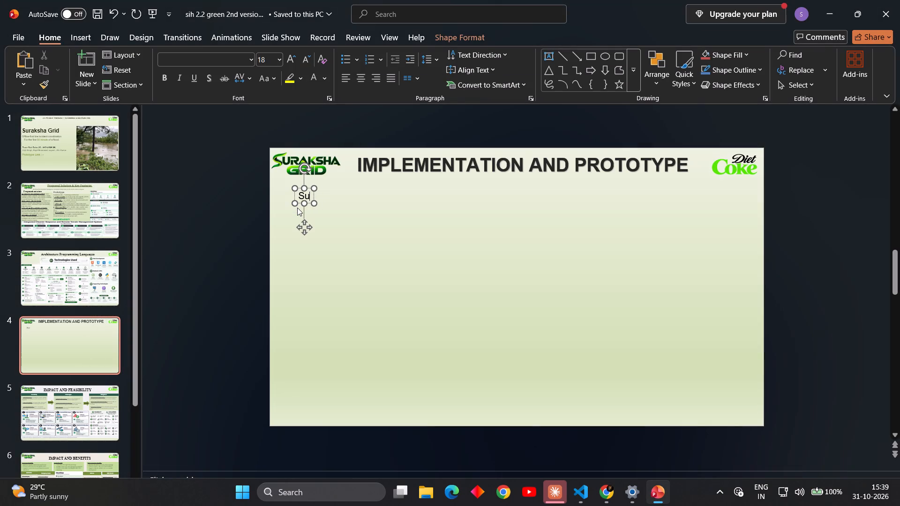
text(raksha)
key(space)
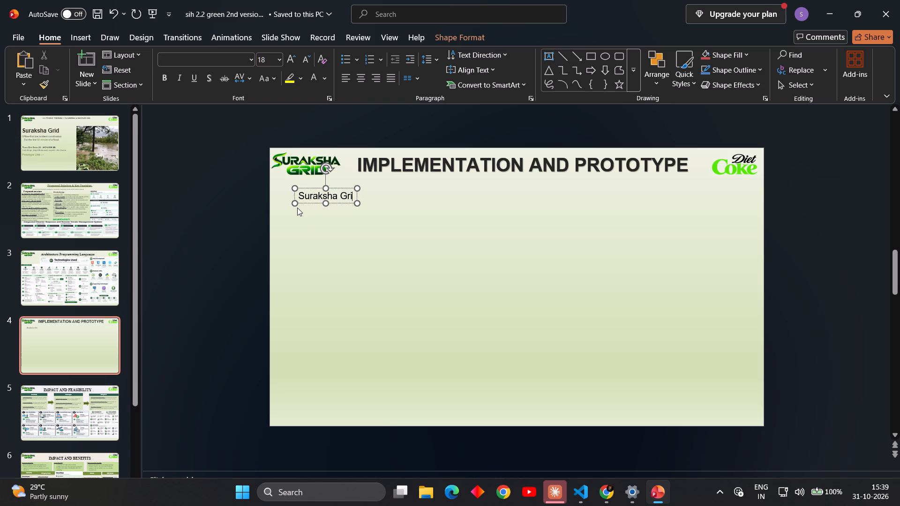
key(space)
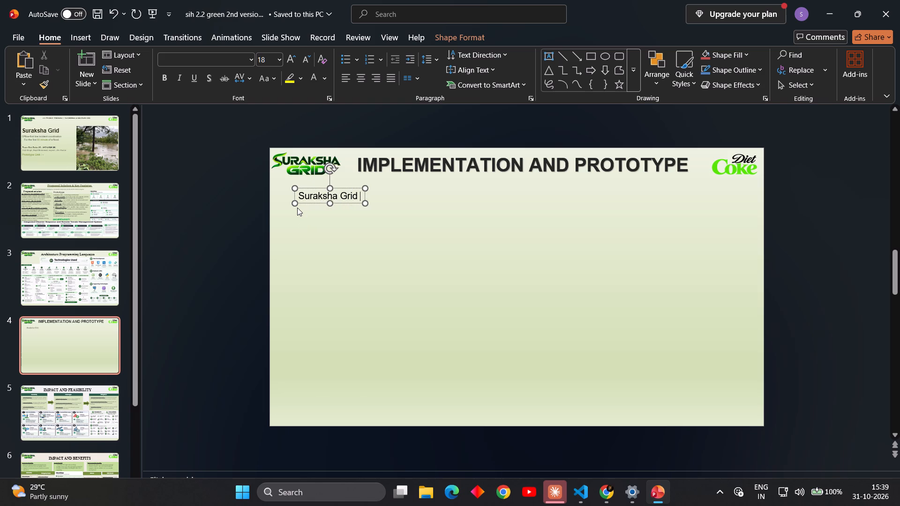
key(shift+bar)
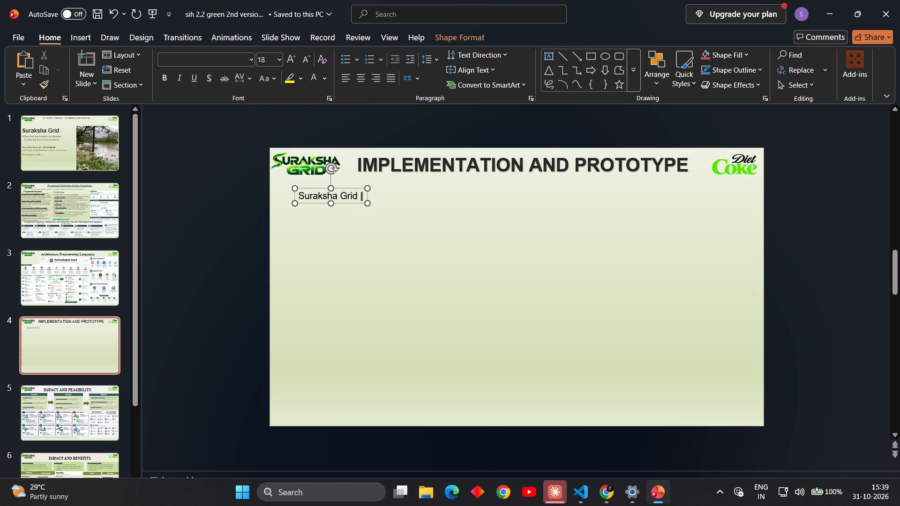
key(space)
Copy the full two-line tagline from slide 1 and paste it after "Suraksha Grid |" in slide 4's text box.
key(alt+Tab)
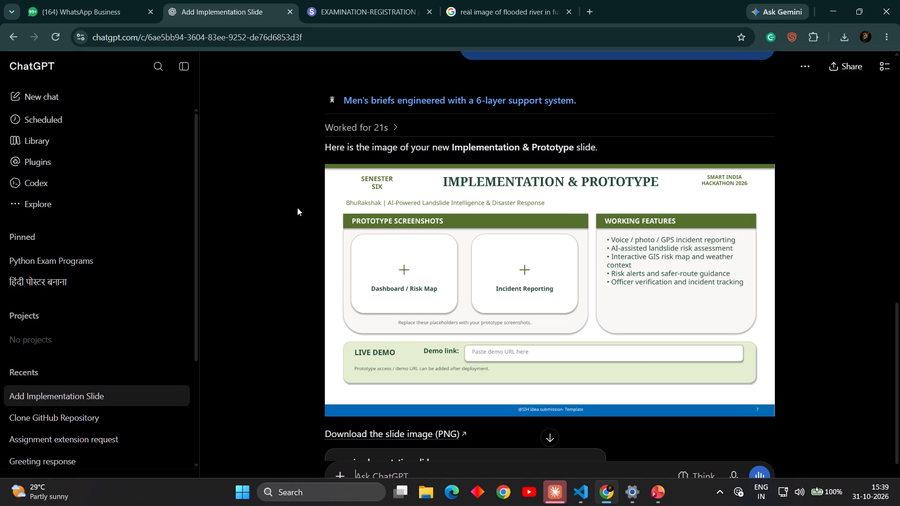
key(alt+Tab)
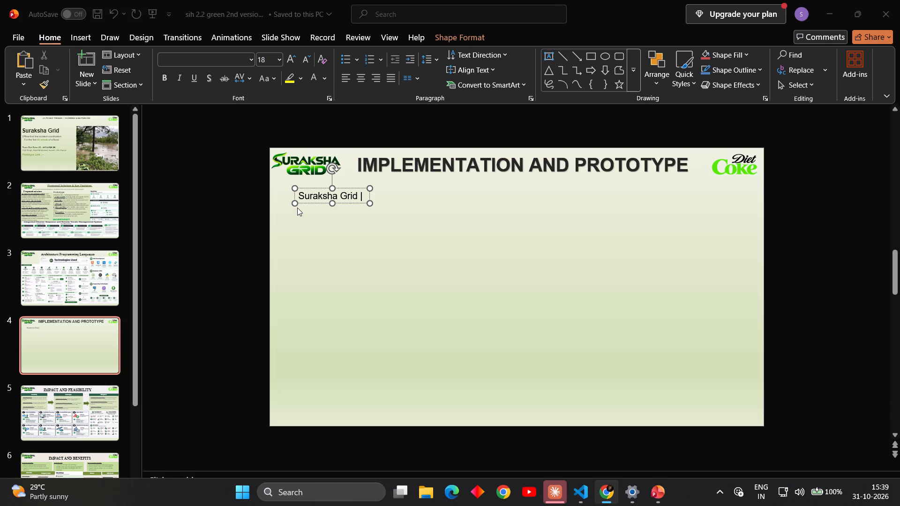
click(65, 152)
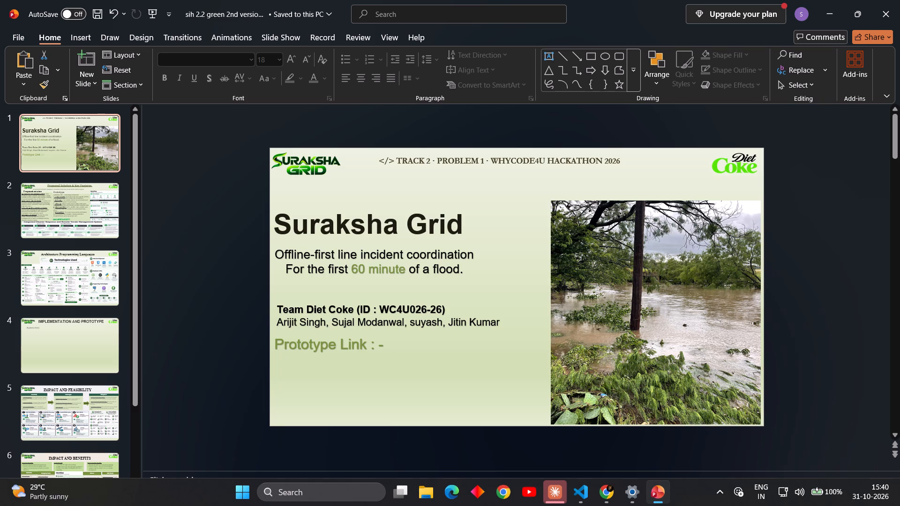
drag(461, 268, 290, 250)
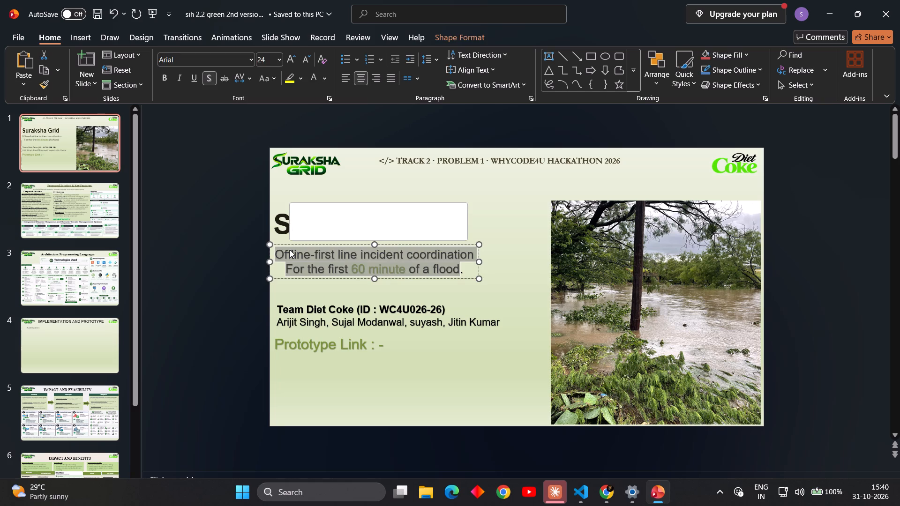
click(290, 250)
key(ctrl+c)
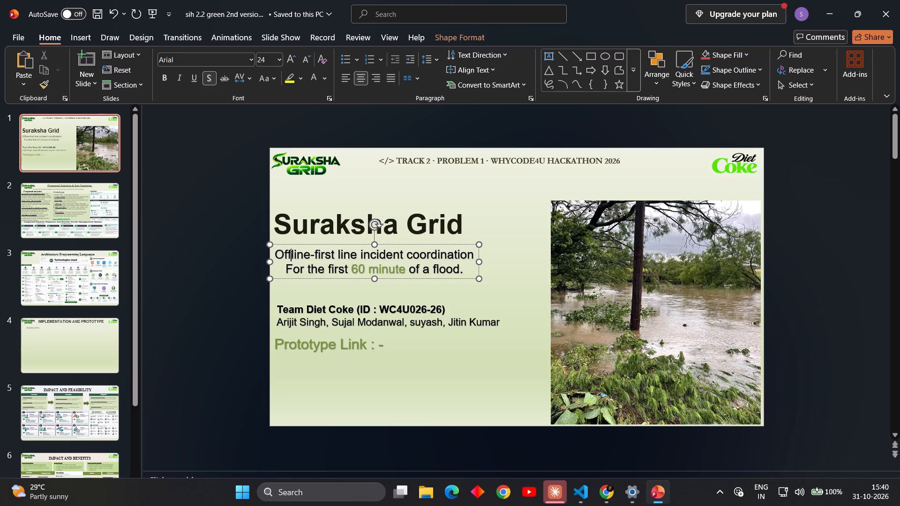
key(ctrl+a)
key(ctrl+c)
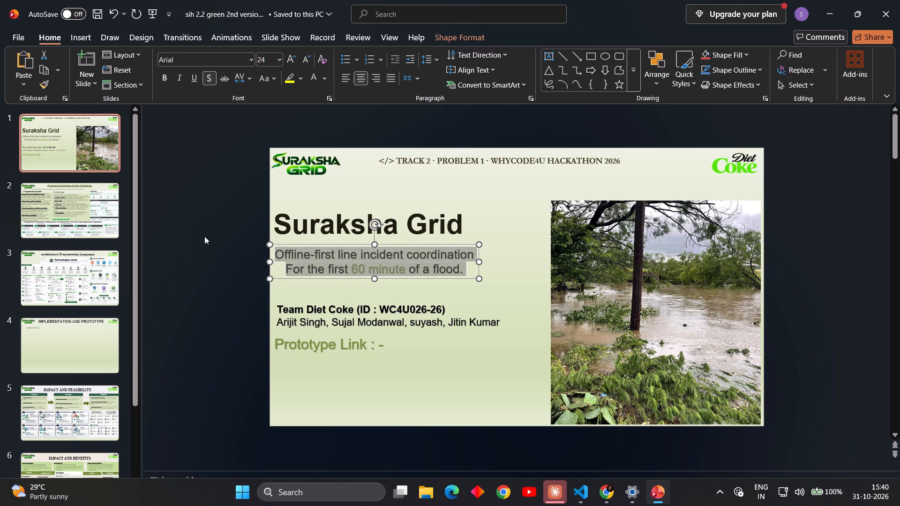
click(75, 337)
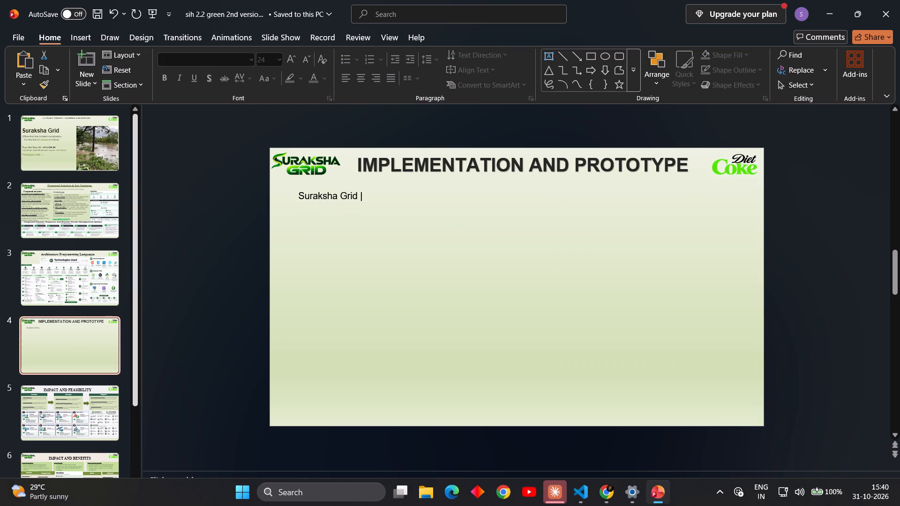
click(371, 195)
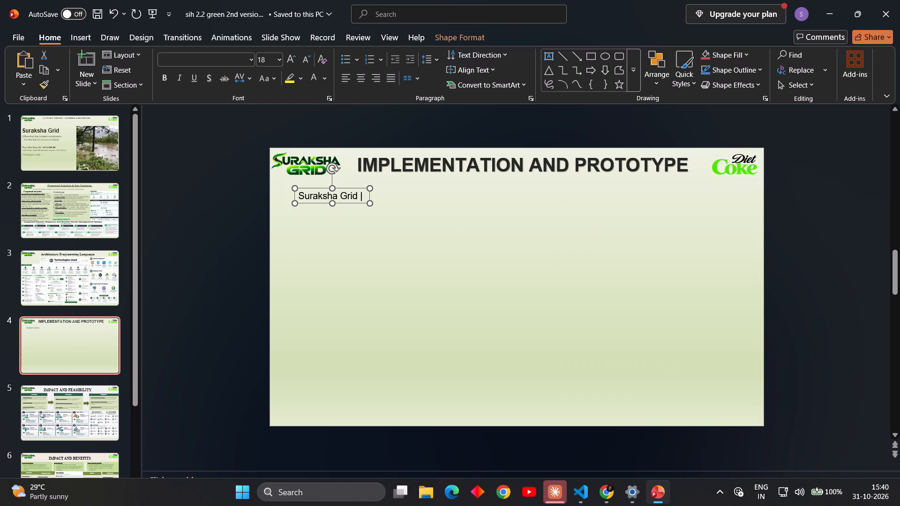
click(364, 195)
key(space)
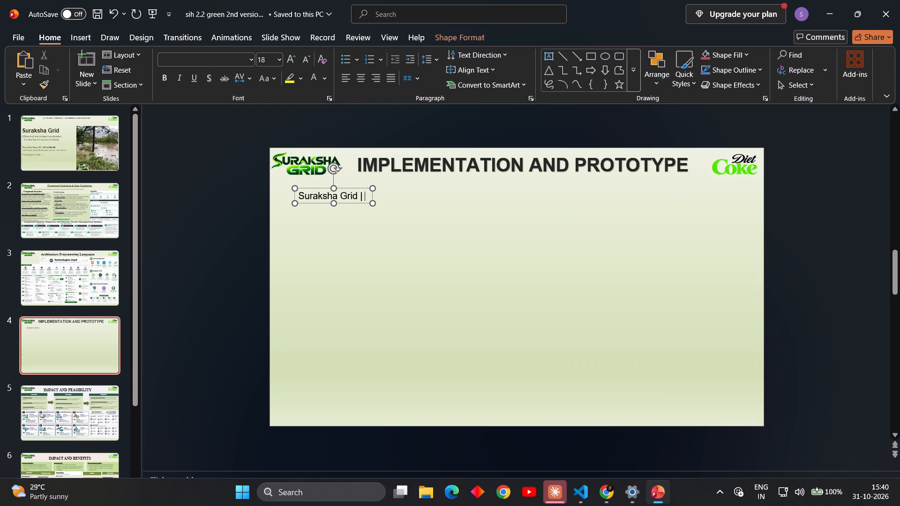
key(ctrl+v)
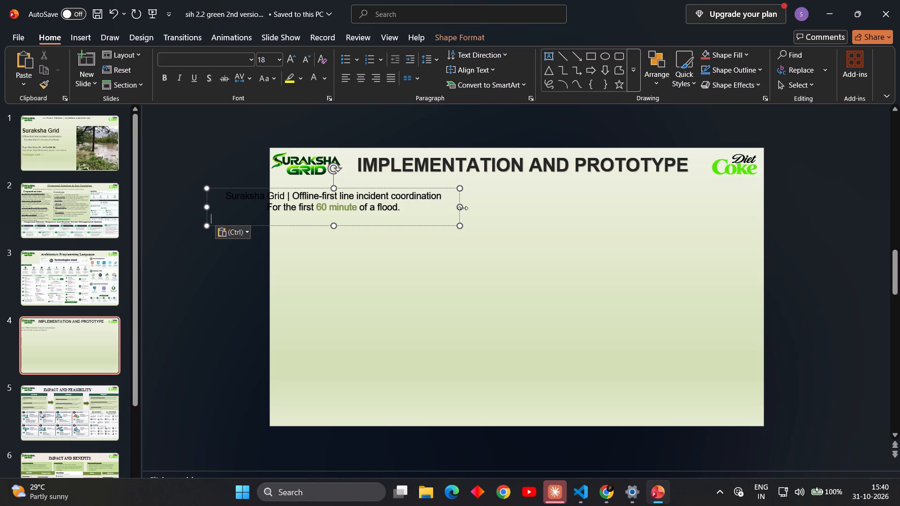
Widen the tagline text box on slide 4 toward the slide's right side and set its text to 14 pt.
key(alt+Tab)
key(alt+Tab)
drag(460, 208, 621, 214)
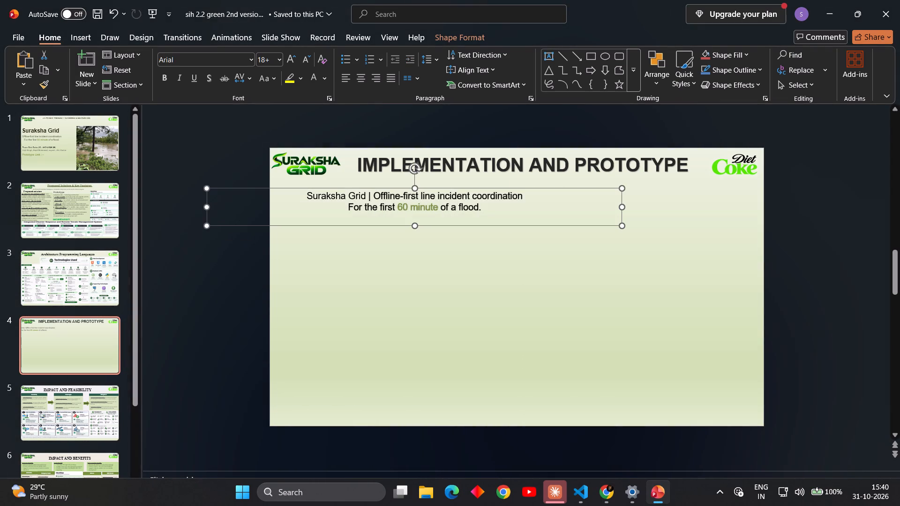
click(279, 60)
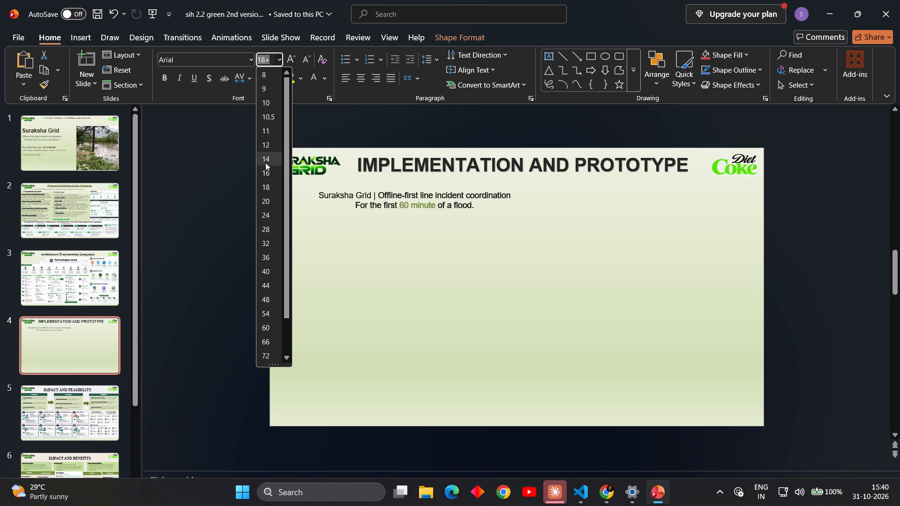
click(266, 162)
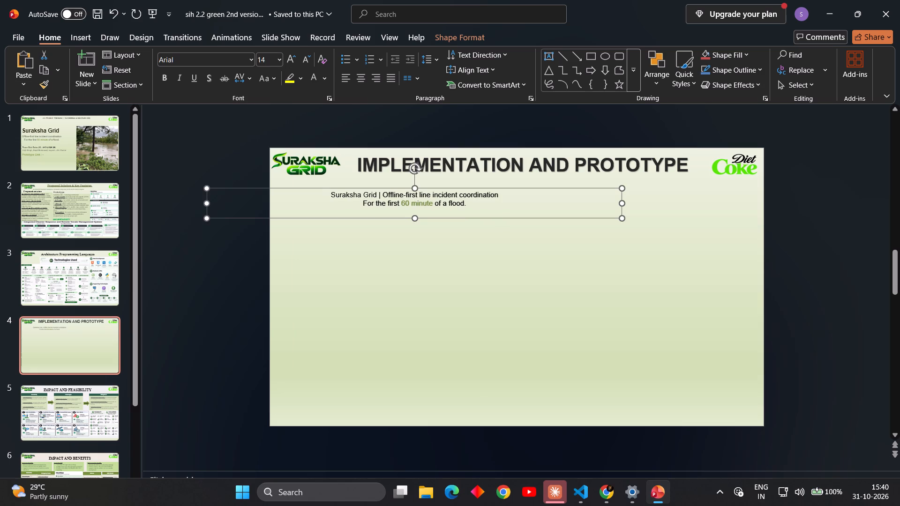
Left-align the slide 4 tagline and join its two lines into one, changing "For" to lowercase "for".
click(347, 75)
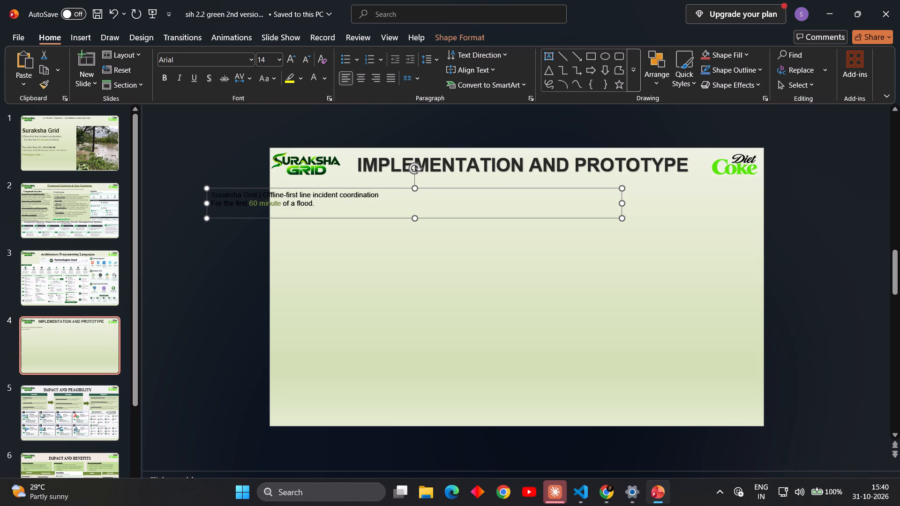
click(234, 203)
key(Left)
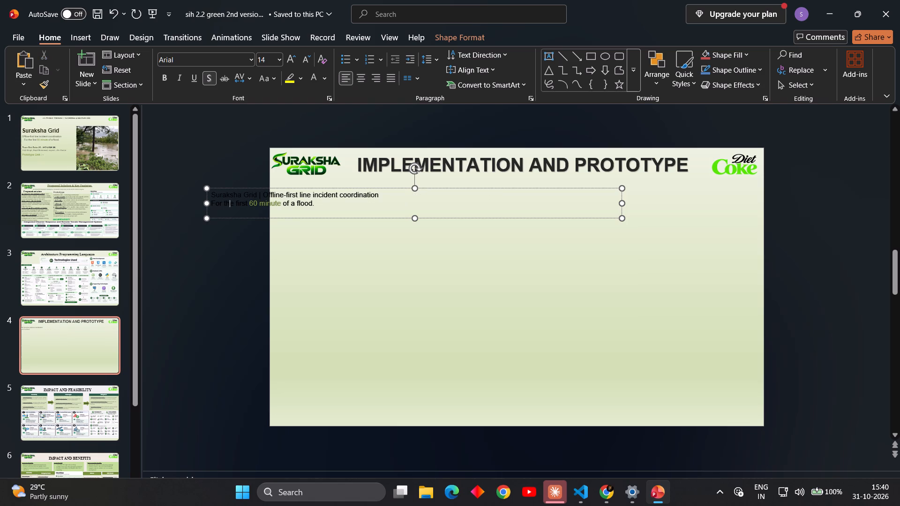
key(Left)
key(Left)
key(Left)
key(Left)
key(Left)
key(Left)
key(BackSpace)
key(space)
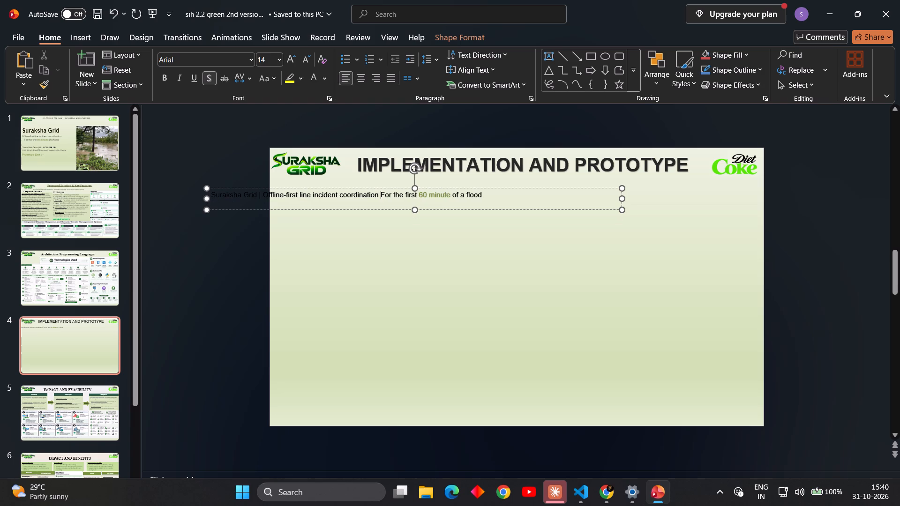
key(Right)
key(BackSpace)
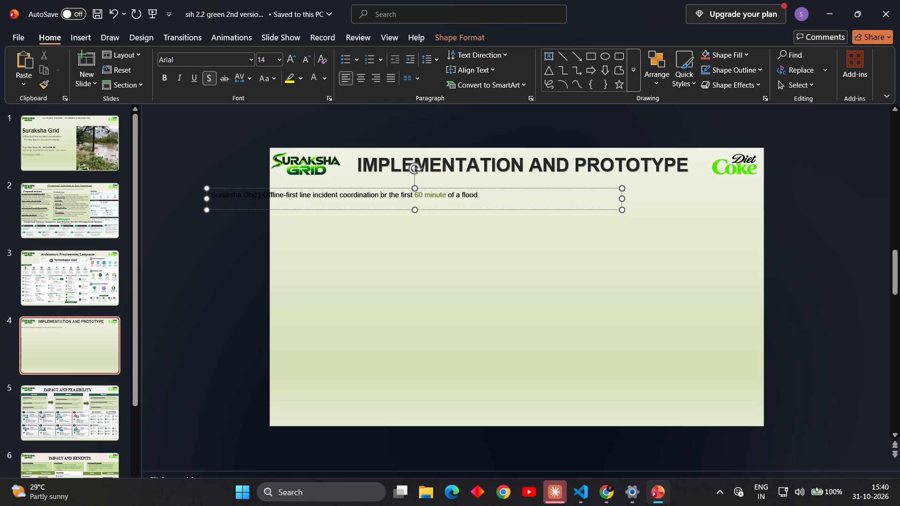
key(f)
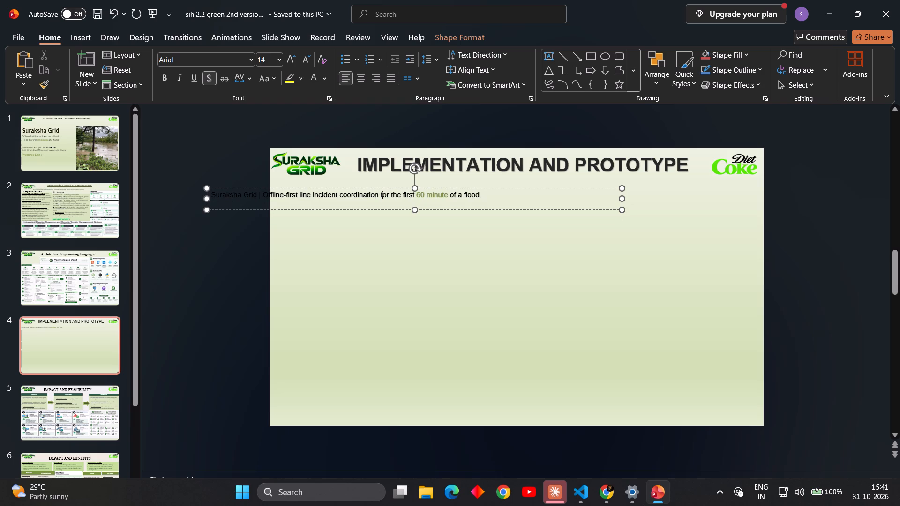
Move the tagline text box to the slide's left edge, just below the Suraksha Grid logo.
drag(288, 186, 352, 186)
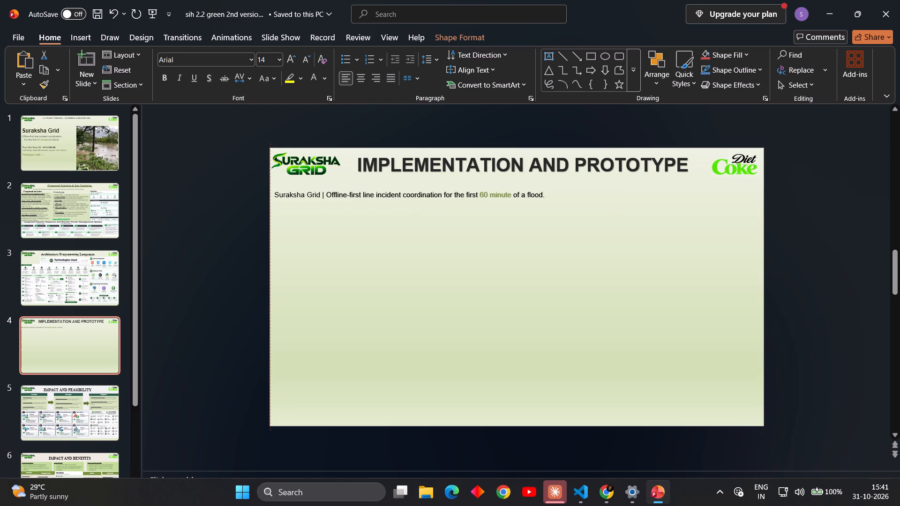
drag(352, 186, 352, 189)
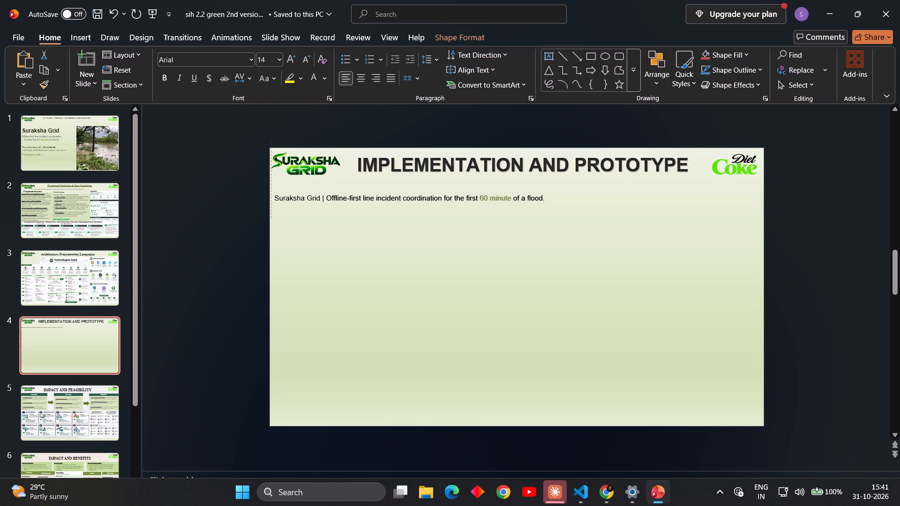
drag(352, 189, 351, 188)
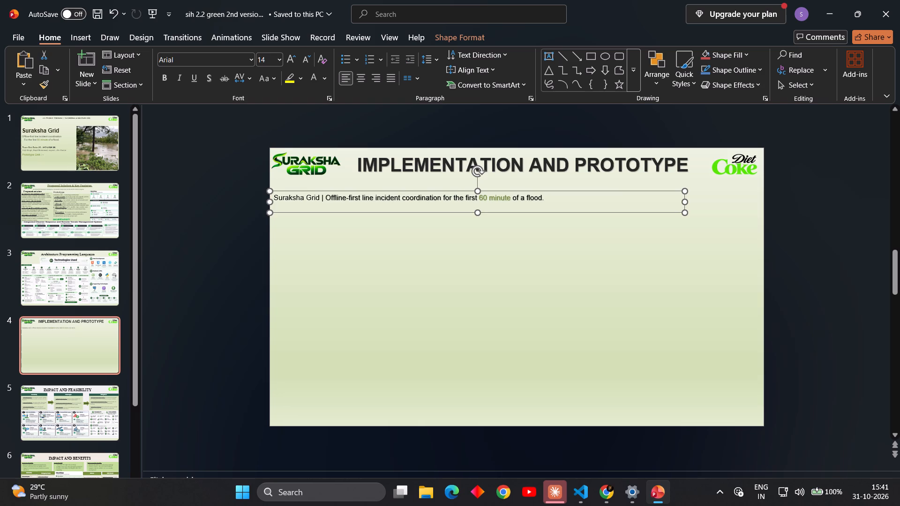
click(489, 203)
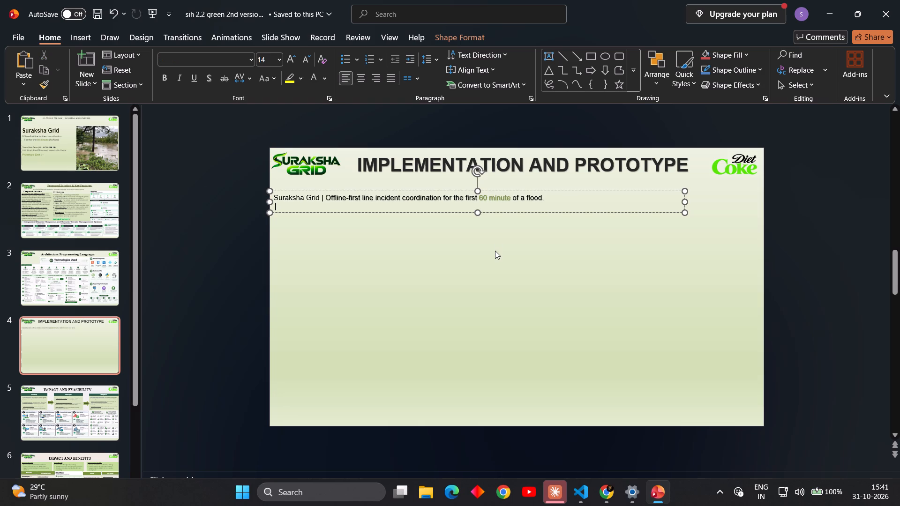
click(495, 251)
Check the ChatGPT mockup, then insert plain black WordArt reading "Prototype Screenshot:" on slide 4 in PowerPoint.
key(alt+Tab)
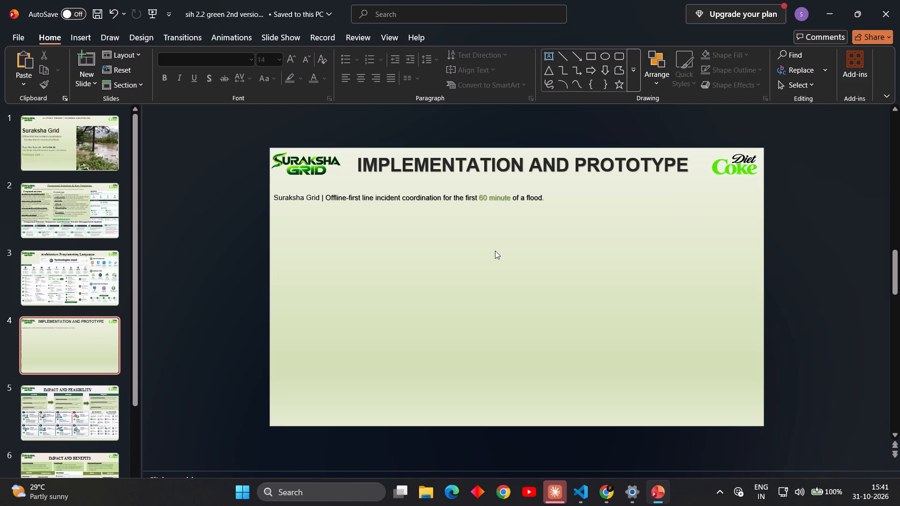
key(alt+Tab)
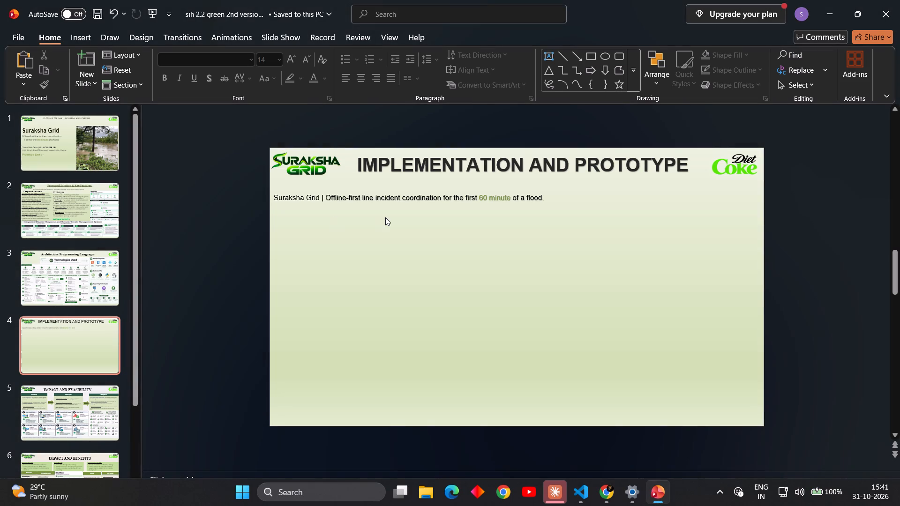
click(71, 36)
click(551, 77)
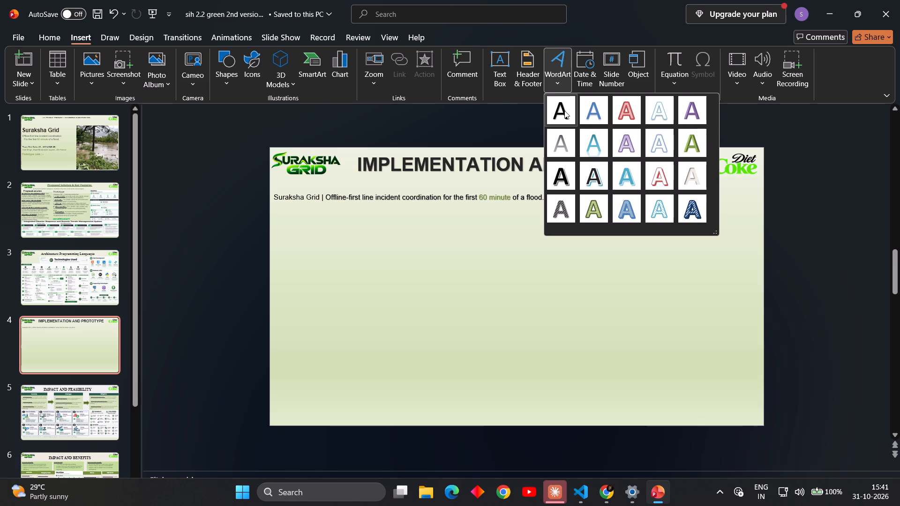
click(564, 111)
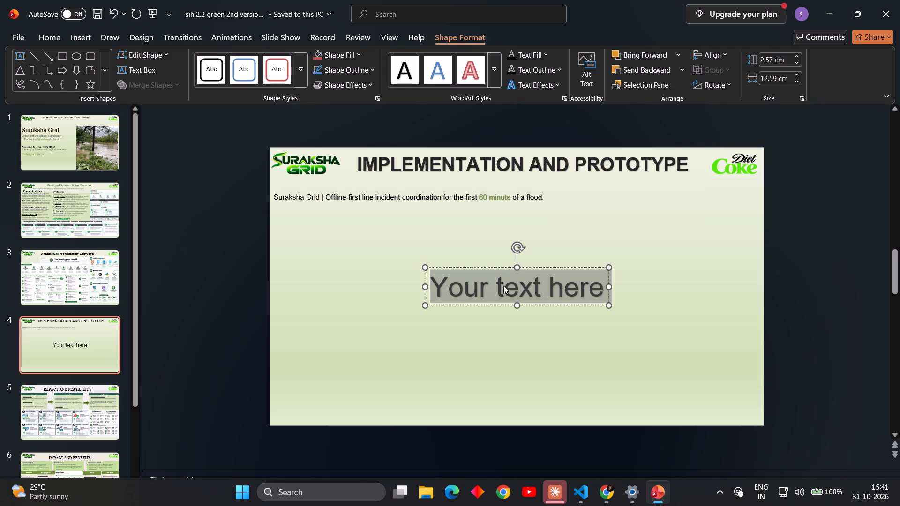
key(p)
text(ro)
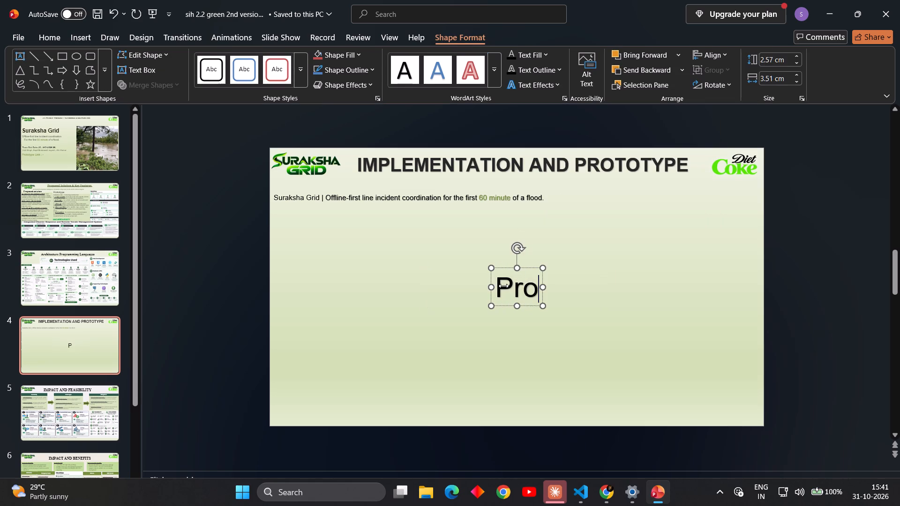
text(totype)
key(space)
text(sc)
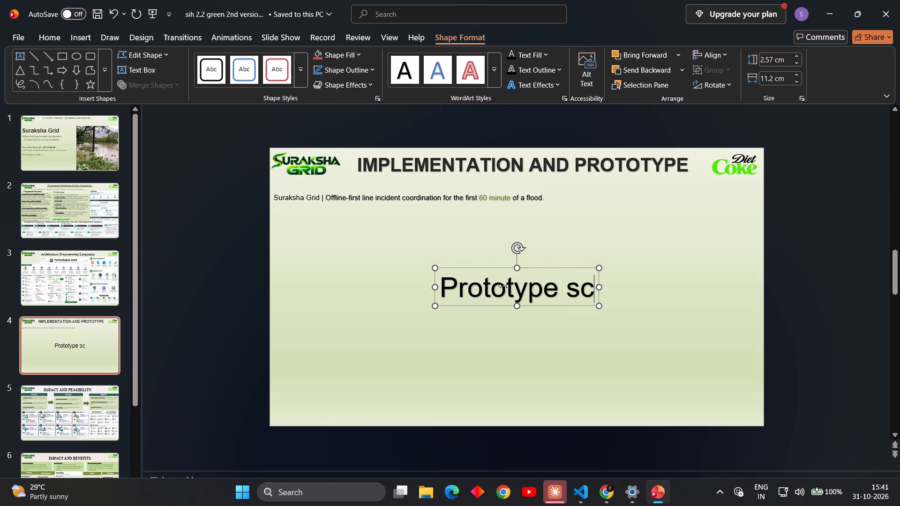
key(BackSpace)
key(BackSpace)
key(s)
text(creenshot)
key(shift+colon)
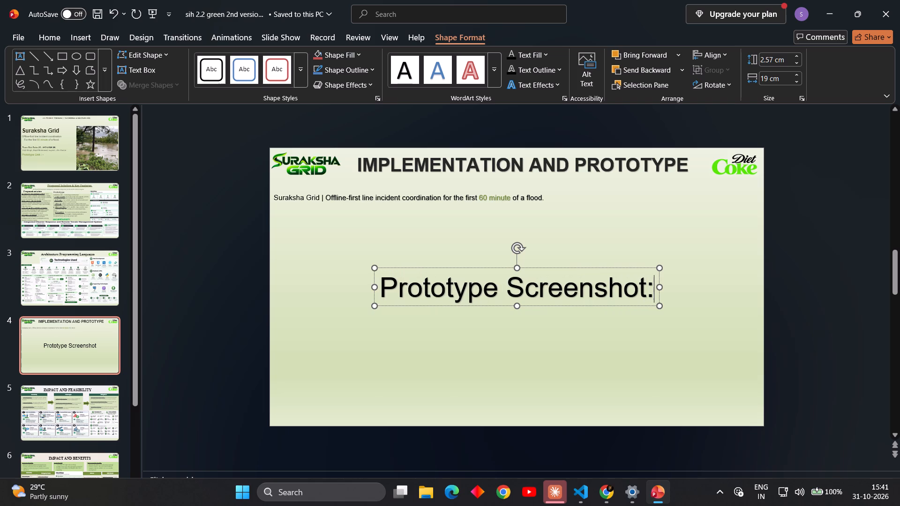
Compare with the mockup's section heading, then make the "Prototype Screenshot:" WordArt uppercase, 36 pt and bold.
key(alt+Tab)
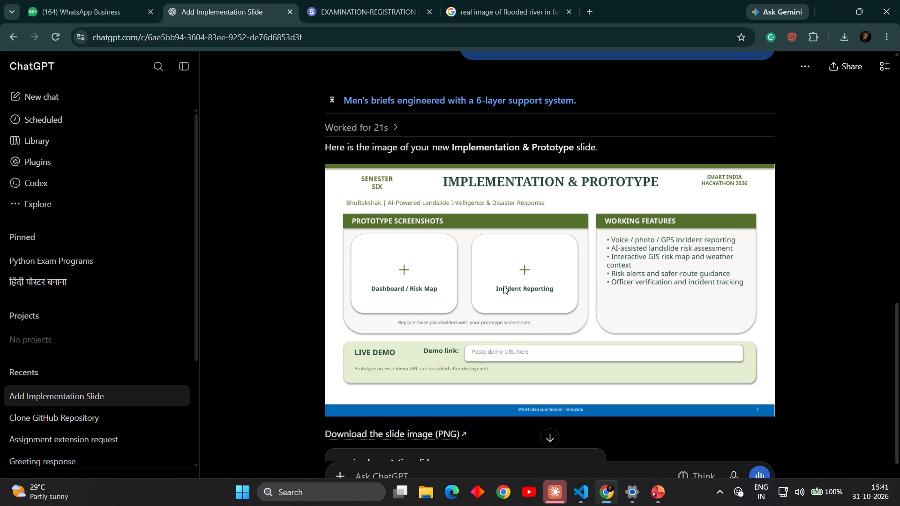
key(alt+Tab)
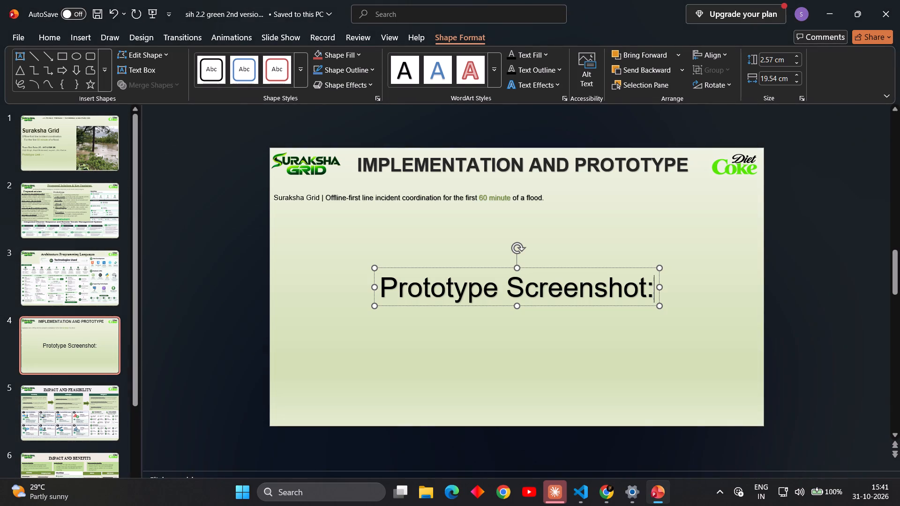
key(ctrl+a)
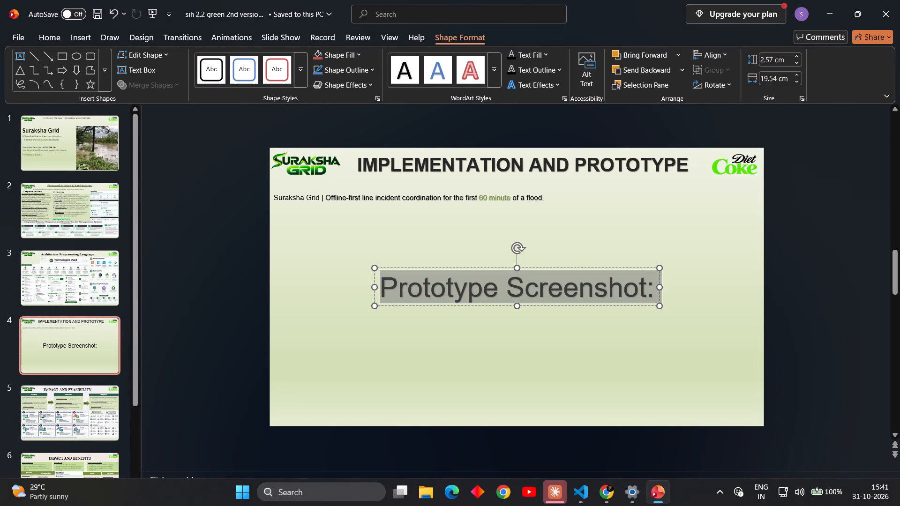
click(54, 39)
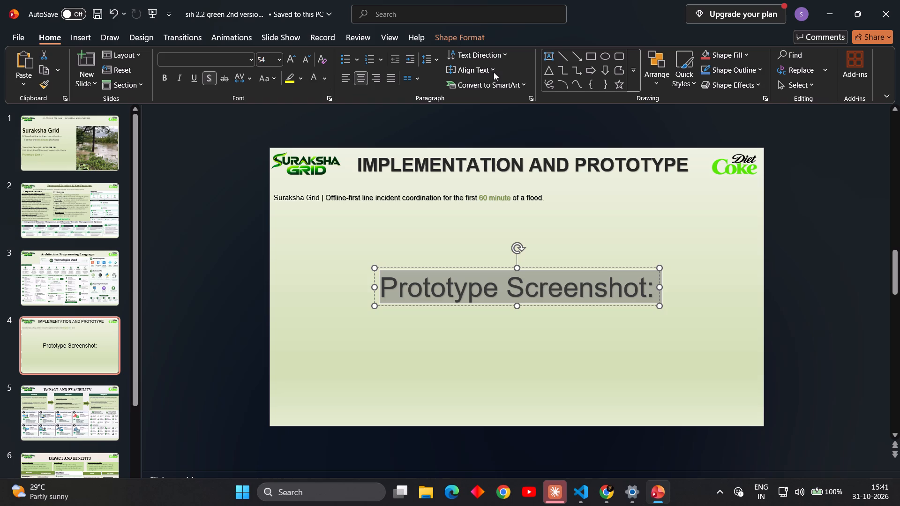
click(263, 82)
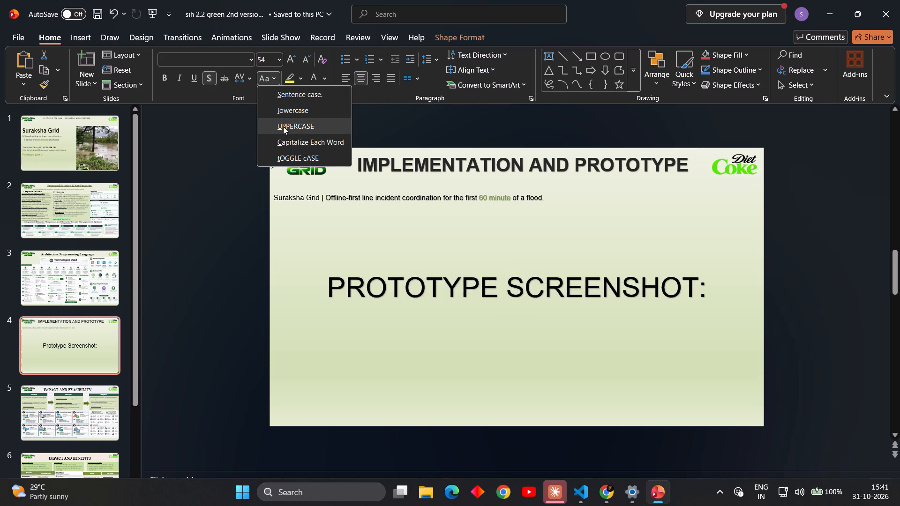
click(283, 126)
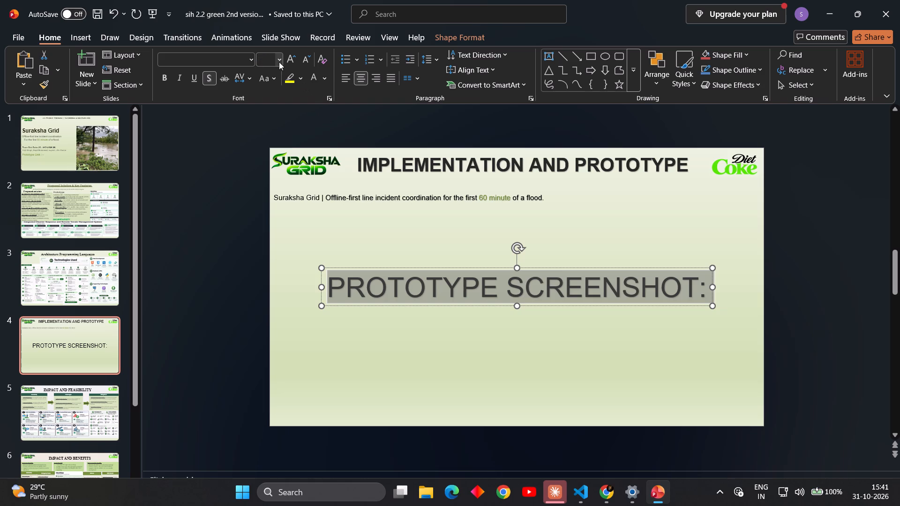
drag(279, 62, 265, 252)
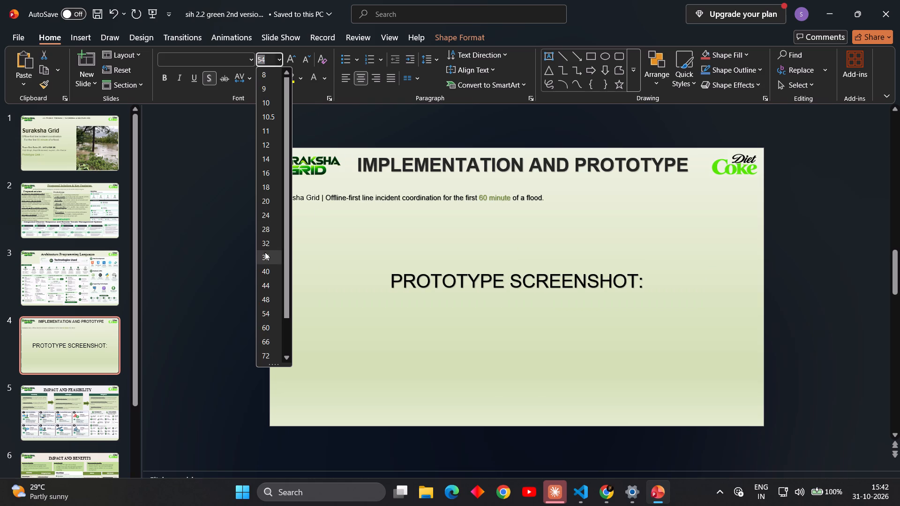
drag(265, 252, 265, 260)
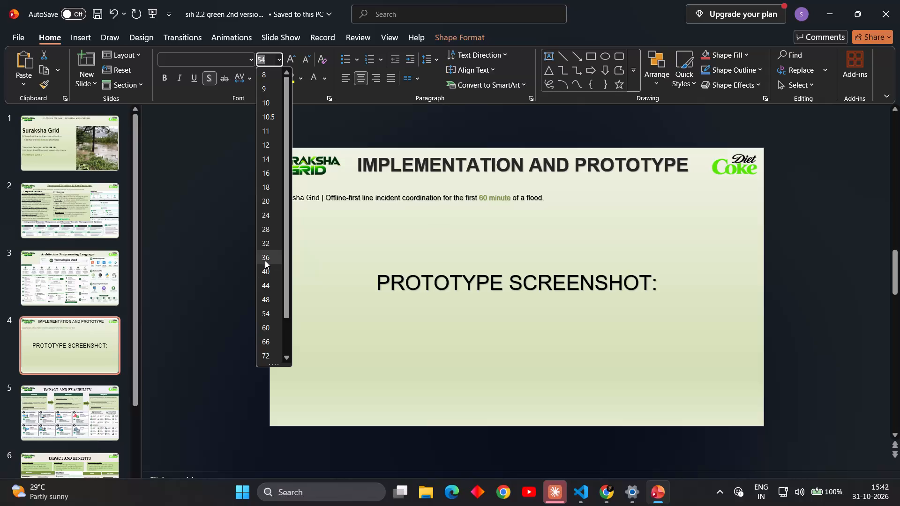
drag(265, 260, 265, 259)
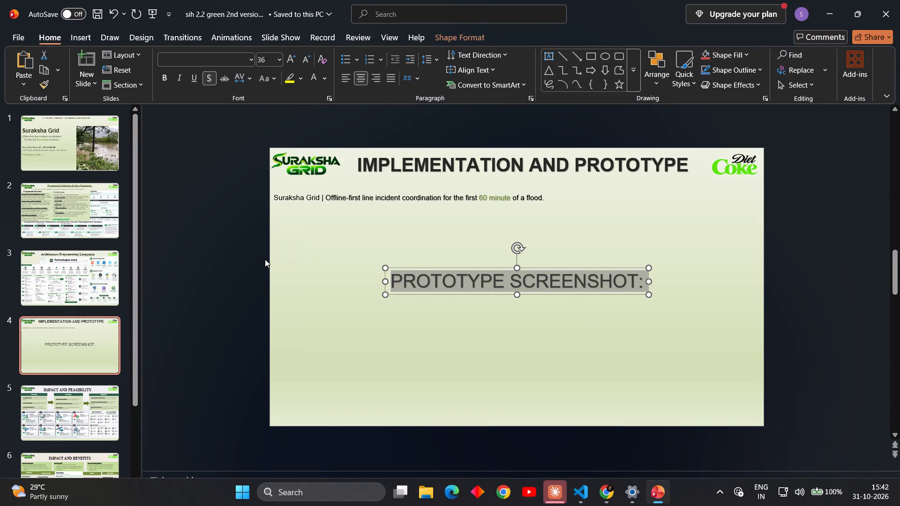
click(164, 83)
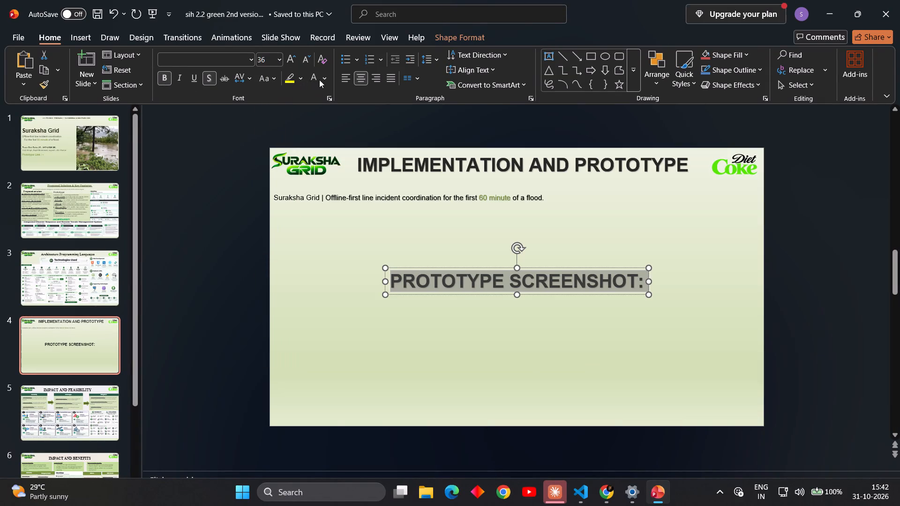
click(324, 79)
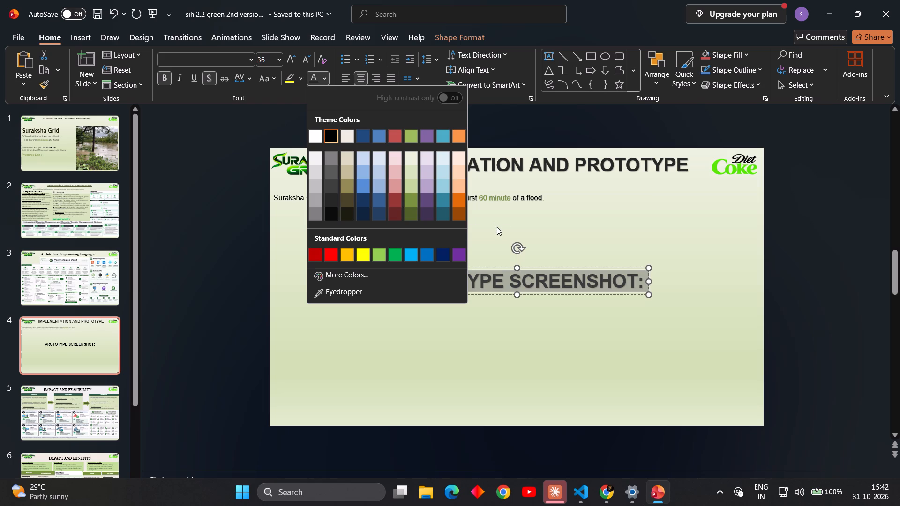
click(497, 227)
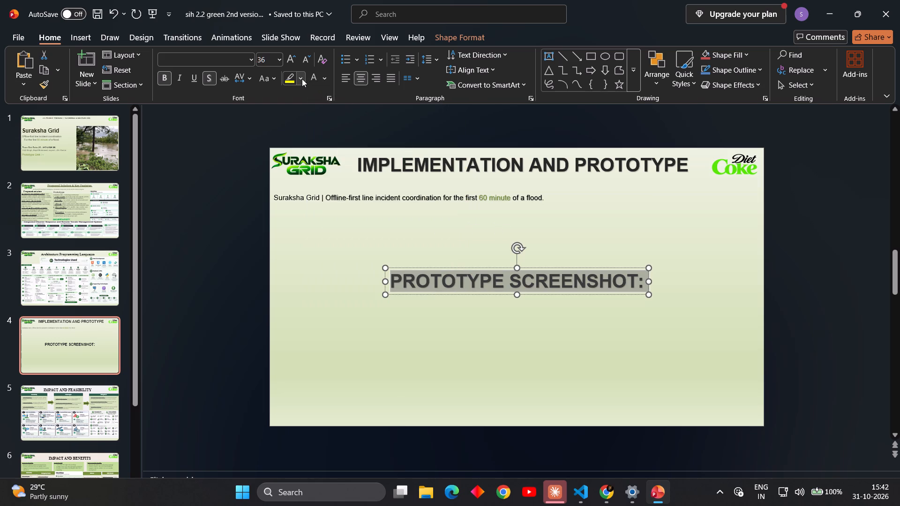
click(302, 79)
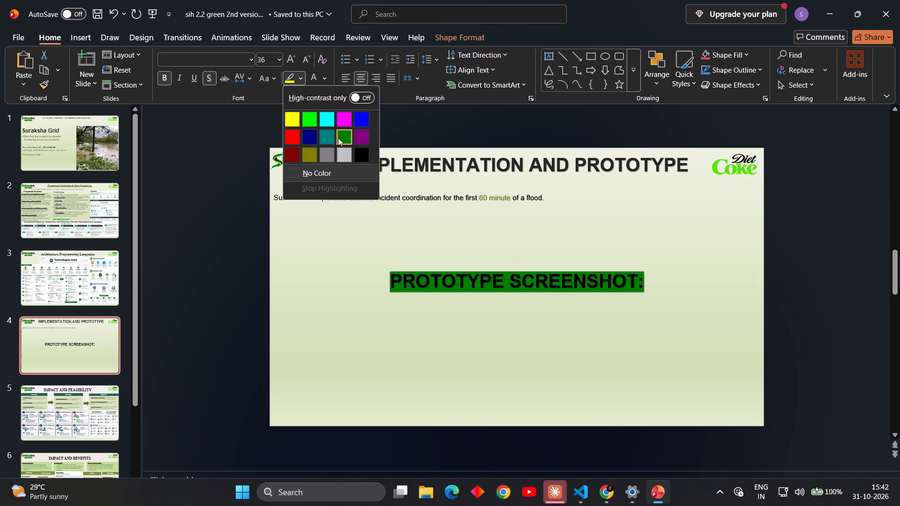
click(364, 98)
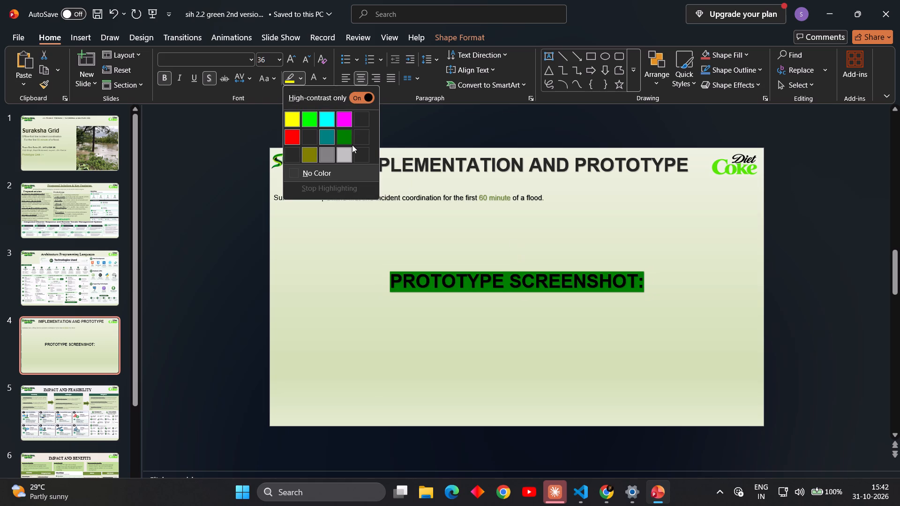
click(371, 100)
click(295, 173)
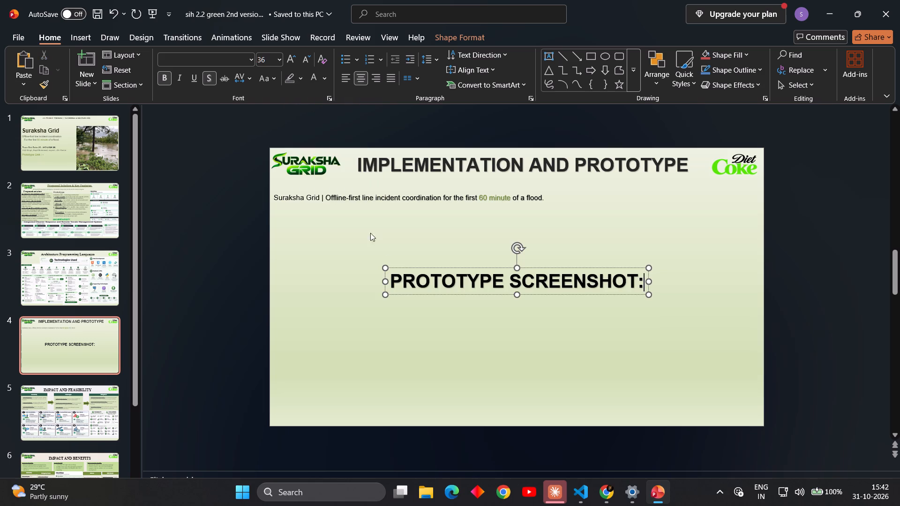
Move the "PROTOTYPE SCREENSHOT:" heading to the slide's left edge, directly below the tagline.
drag(433, 269, 321, 212)
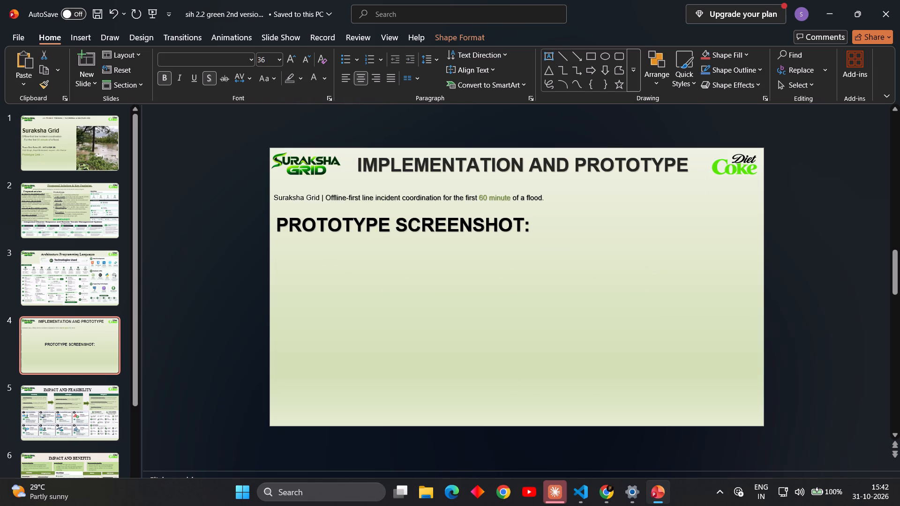
drag(321, 212, 319, 212)
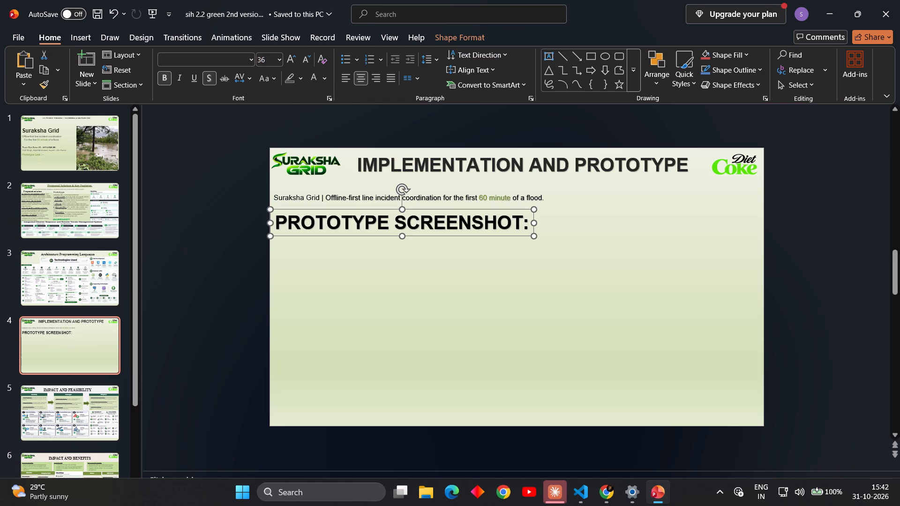
Reduce the "PROTOTYPE SCREENSHOT:" heading's text size to 32 pt.
click(300, 217)
key(ctrl+a)
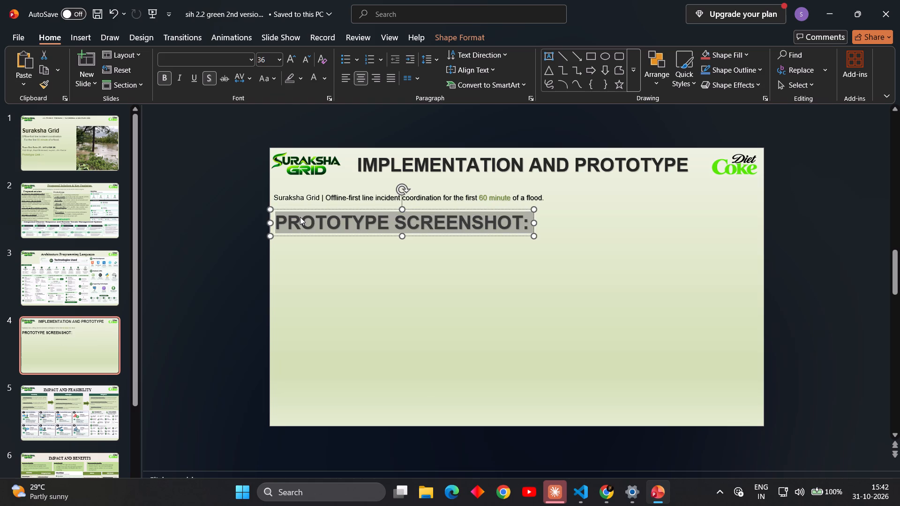
click(310, 62)
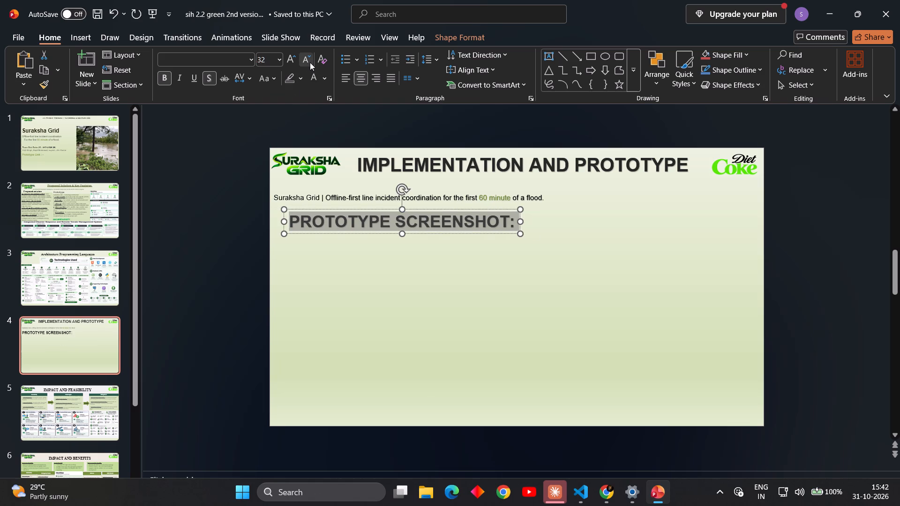
Move the "PROTOTYPE SCREENSHOT:" heading back to the slide's left edge, slightly higher and close beneath the tagline.
click(345, 211)
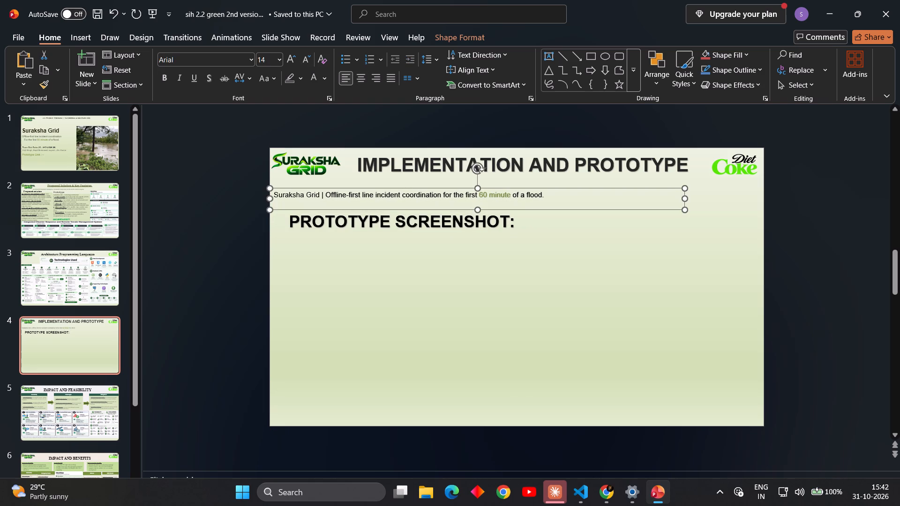
click(347, 222)
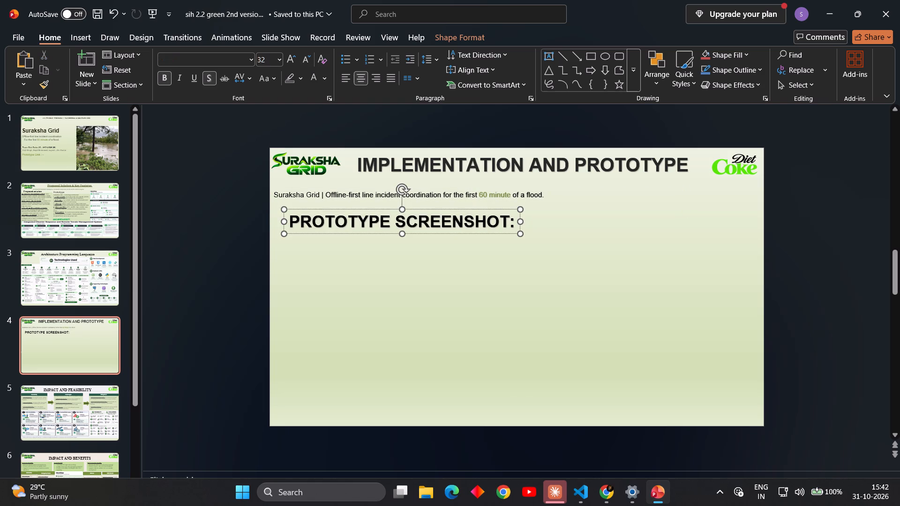
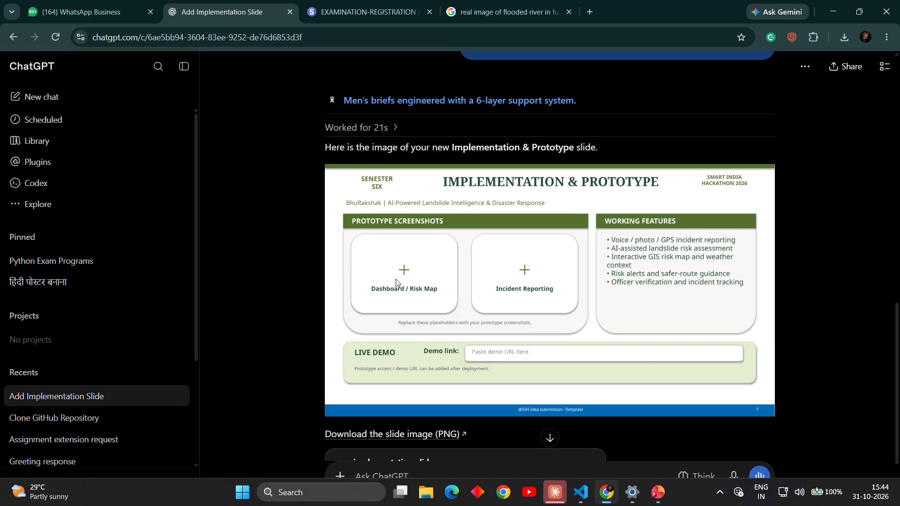
key(alt+Tab)
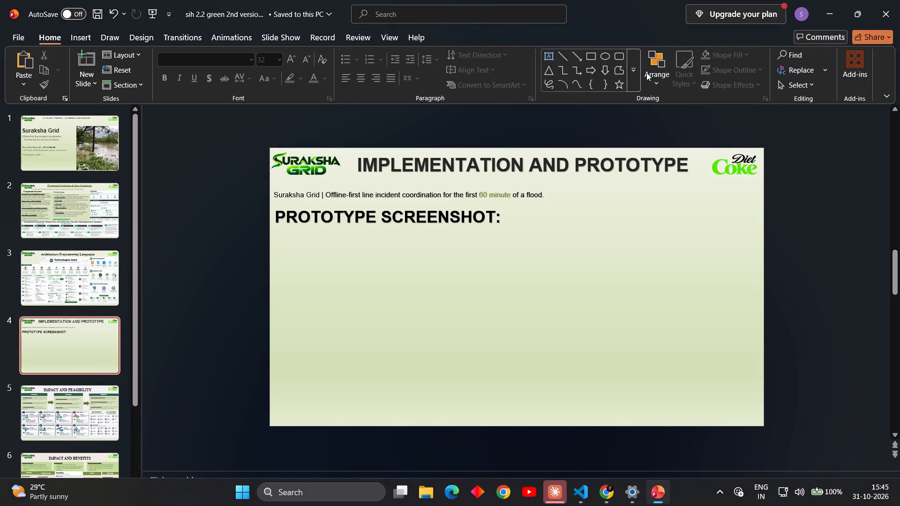
Bring up the slide options on the blank area of slide 4 below the "PROTOTYPE SCREENSHOT:" heading.
right_click(553, 251)
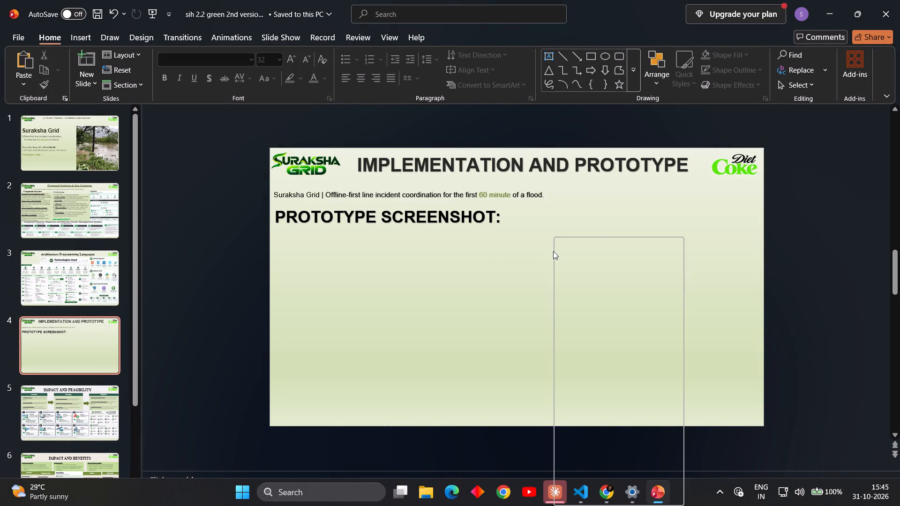
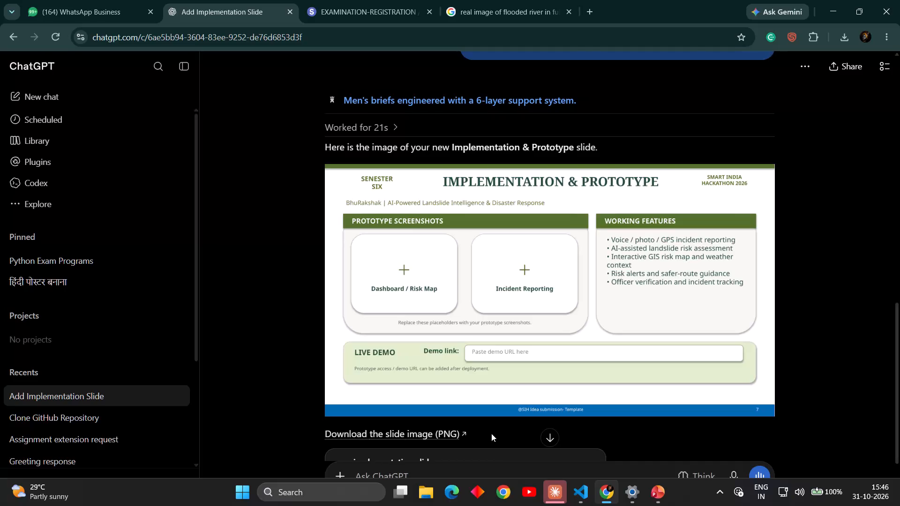
Switch to PowerPoint and give the "PROTOTYPE SCREENSHOT:" heading on slide 4 white text with a green highlight, echoing the mockup's heading bar.
key(alt+Tab)
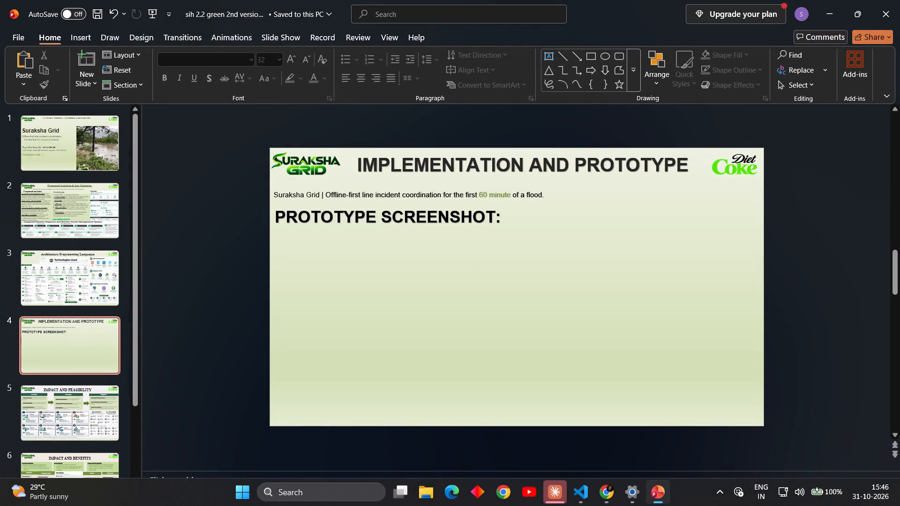
key(alt+Tab)
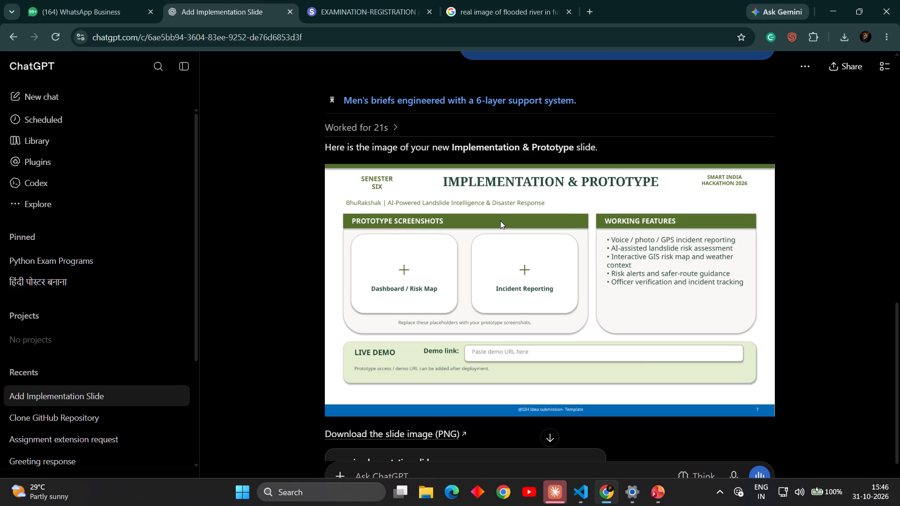
key(alt+Tab)
drag(500, 221, 313, 216)
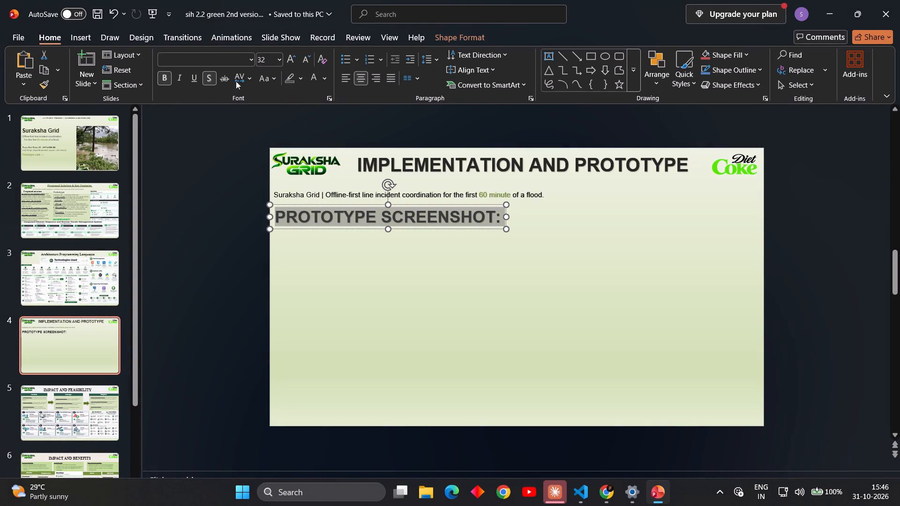
click(322, 80)
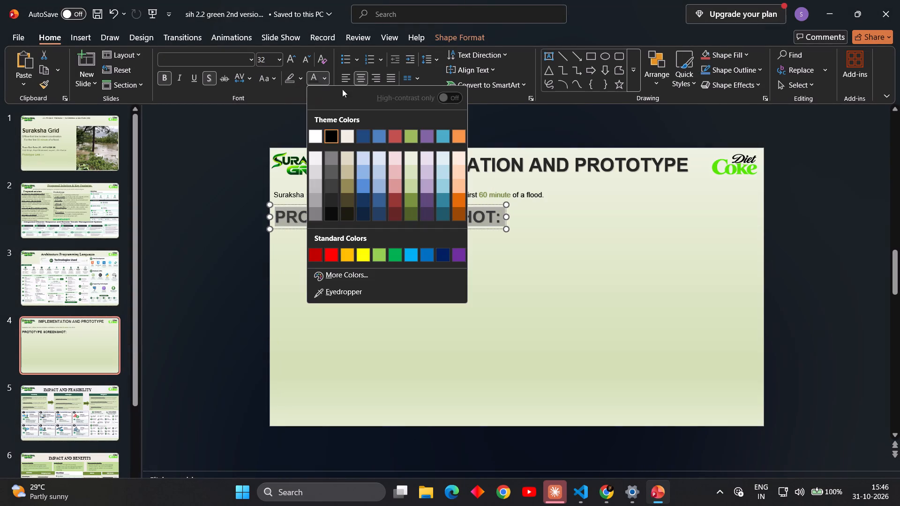
click(320, 134)
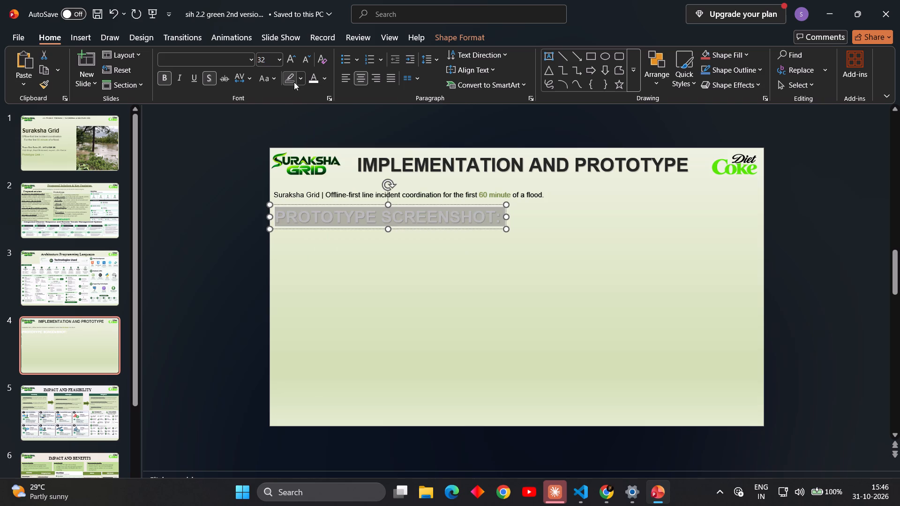
click(299, 76)
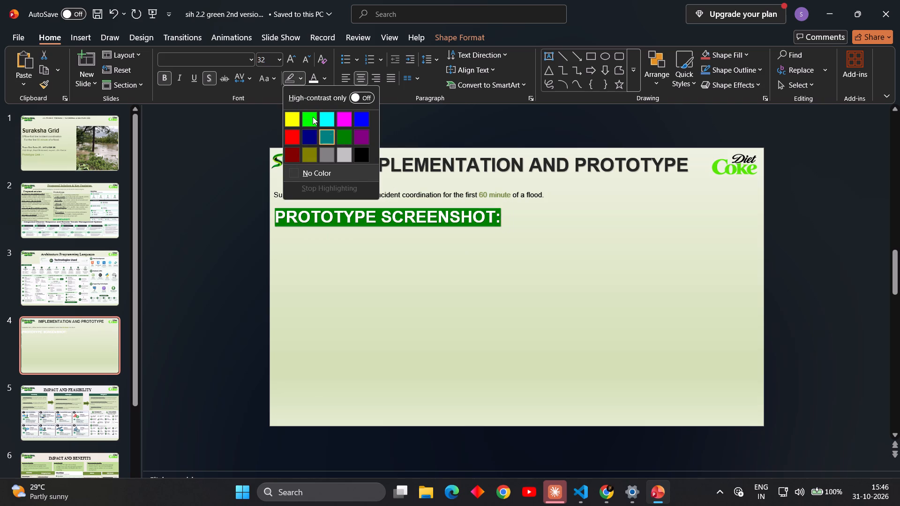
click(341, 135)
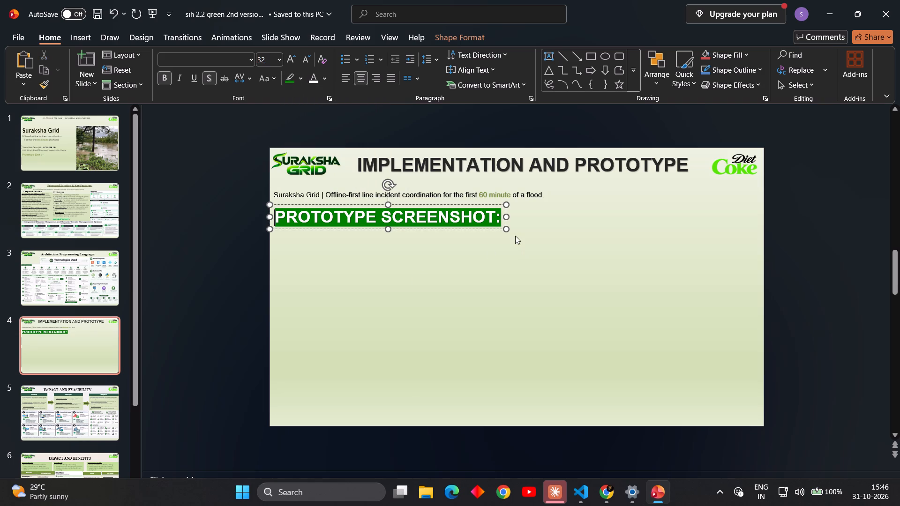
Make the heading plural so it reads "PROTOTYPE SCREENSHOTS:".
click(496, 222)
key(s)
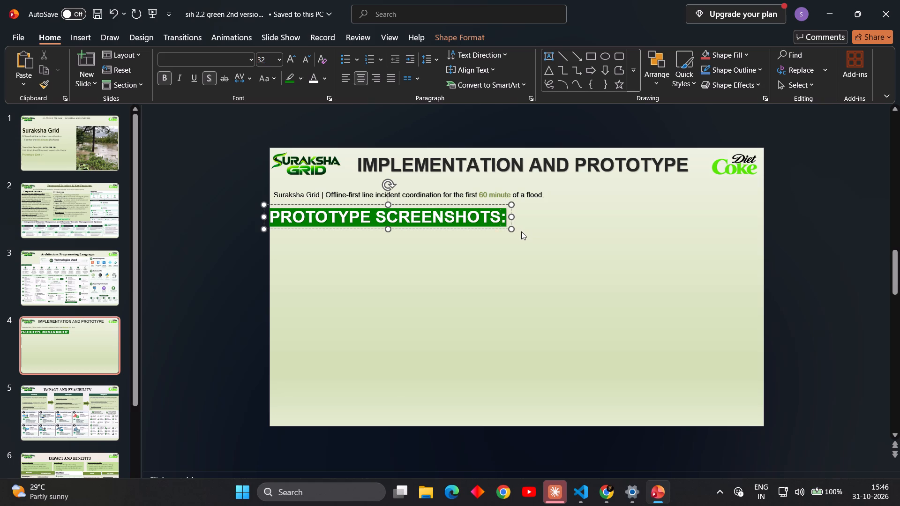
Set the "PROTOTYPE SCREENSHOTS:" heading to font size 28 and align it near the slide's left edge, just below the tagline.
key(ctrl+a)
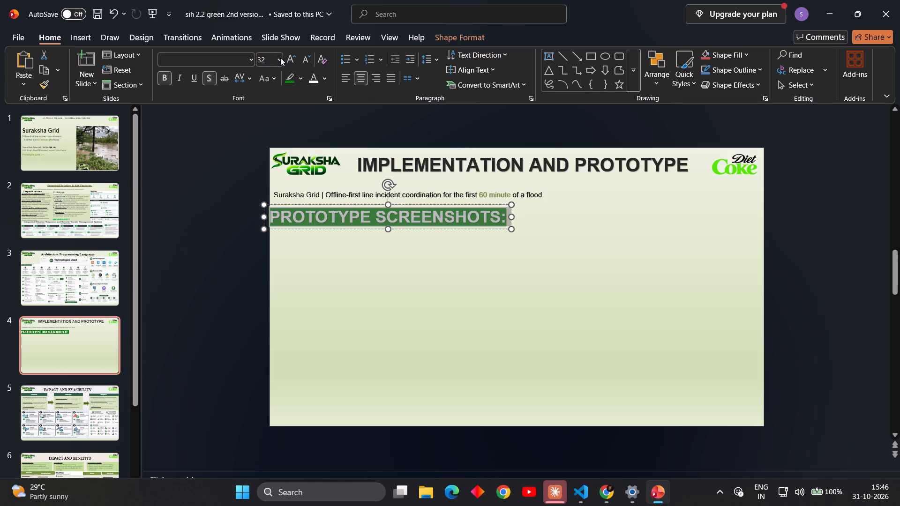
click(280, 58)
click(272, 229)
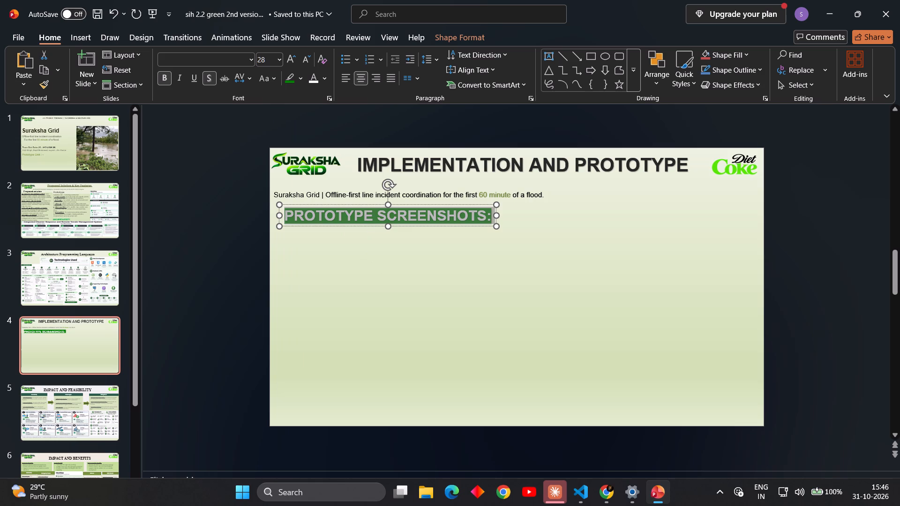
drag(360, 206, 362, 215)
click(362, 215)
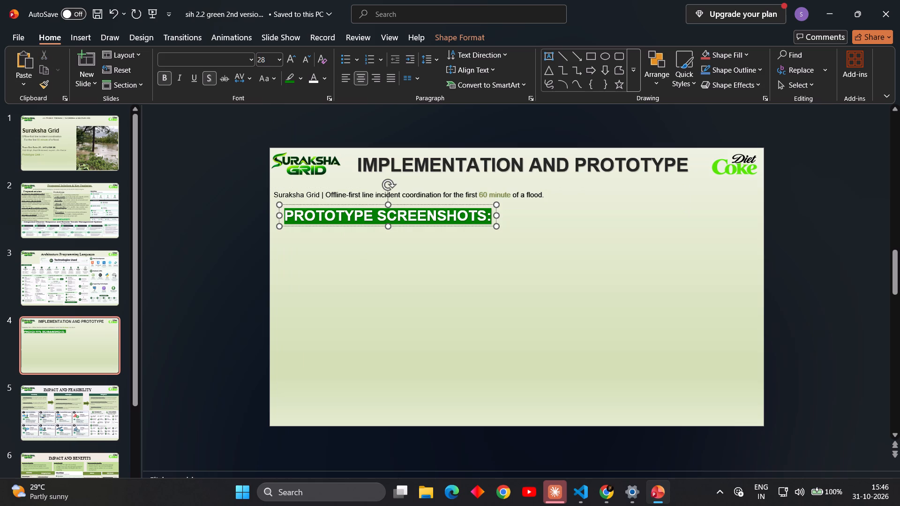
drag(375, 205, 372, 203)
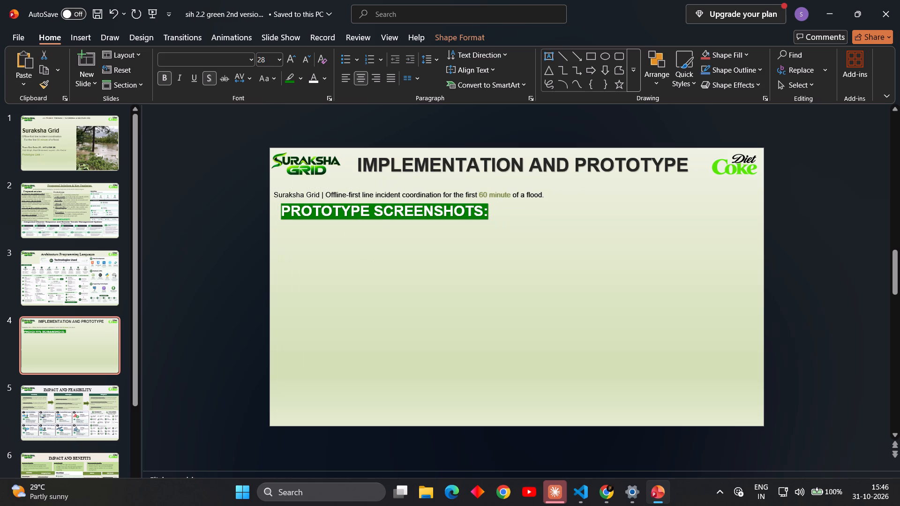
drag(372, 203, 369, 204)
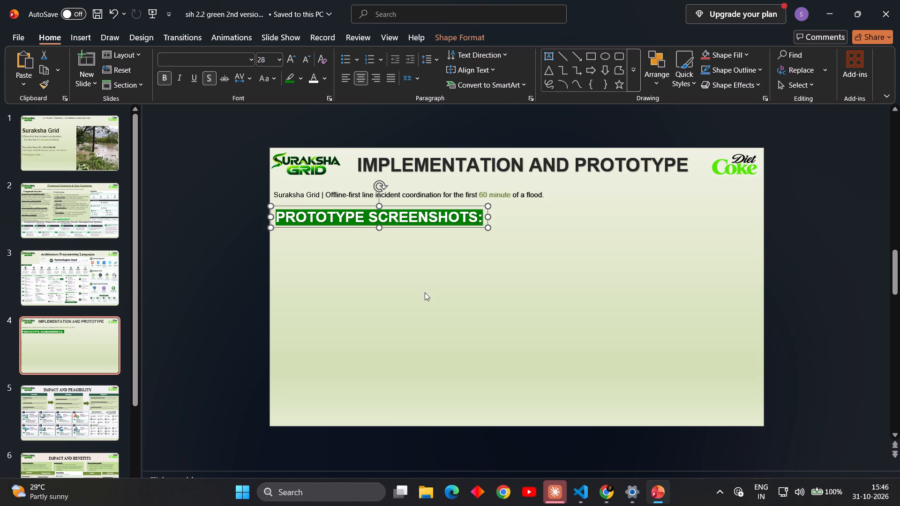
click(432, 302)
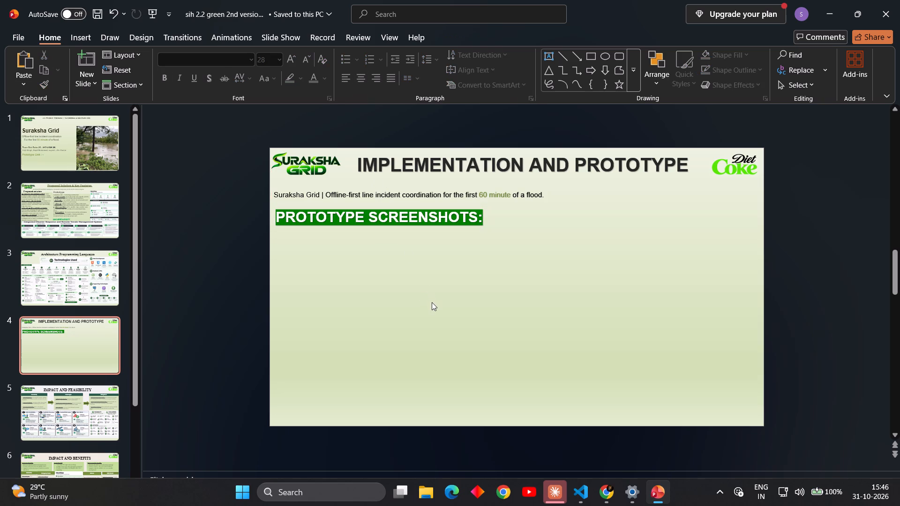
Insert a plain black WordArt heading on slide 4 reading "WORKING FEATURES", checking the ChatGPT mockup in Chrome for the wording.
click(83, 37)
click(561, 81)
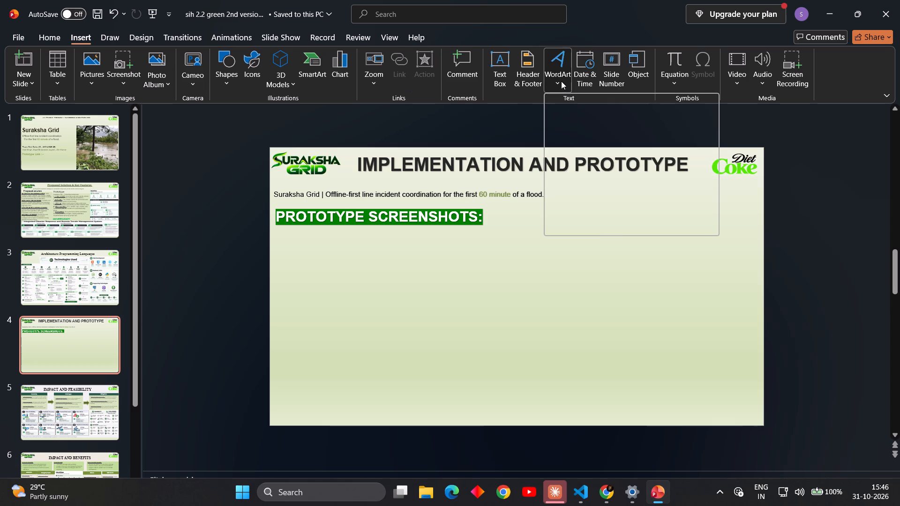
click(561, 119)
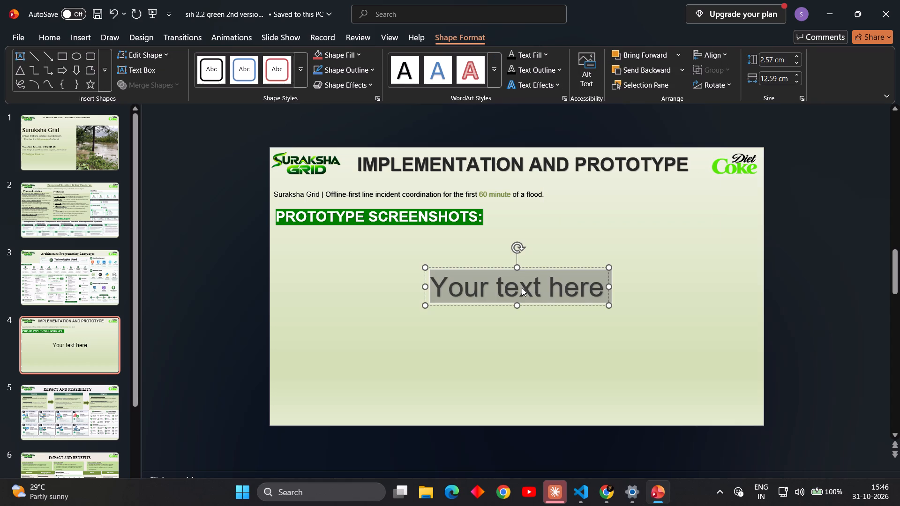
key(space)
key(alt+Tab)
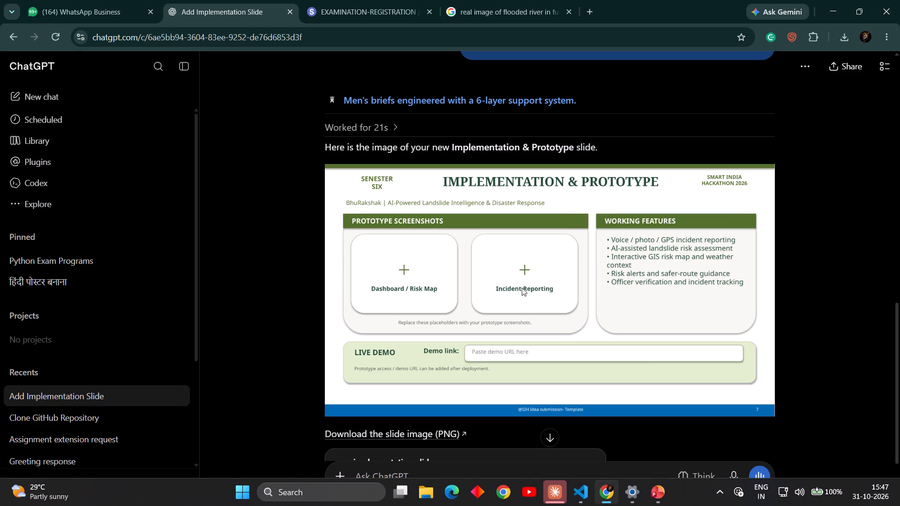
key(alt+Tab)
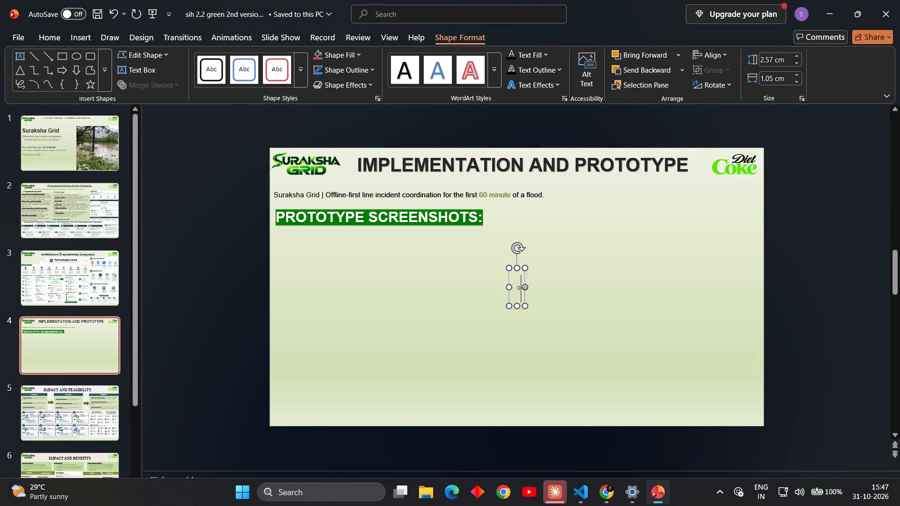
text(WO)
text(RKIN)
key(g)
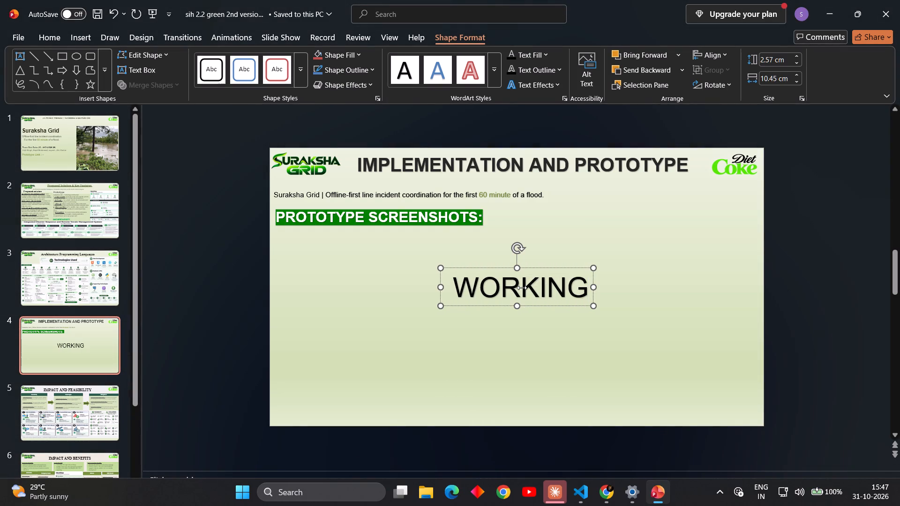
key(space)
text(FEATURES)
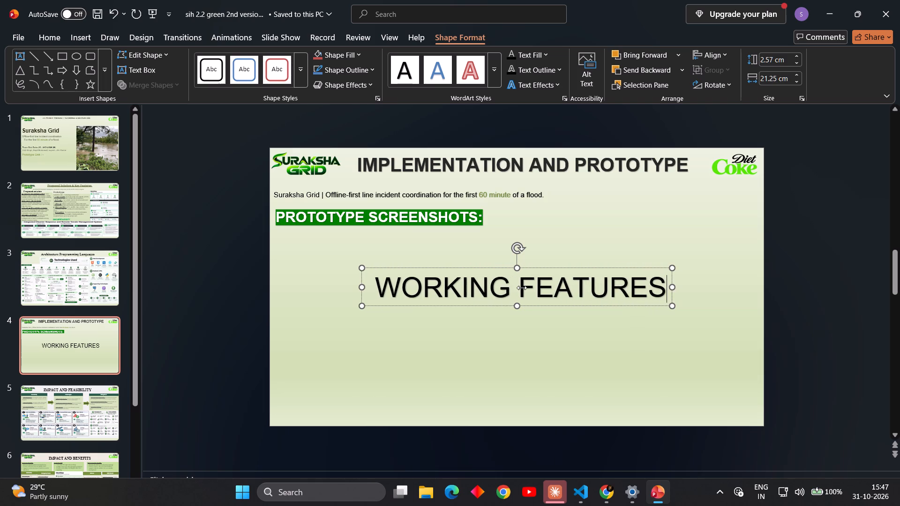
Format the "WORKING FEATURES" heading with a green highlight, white text and font size 28.
key(ctrl+a)
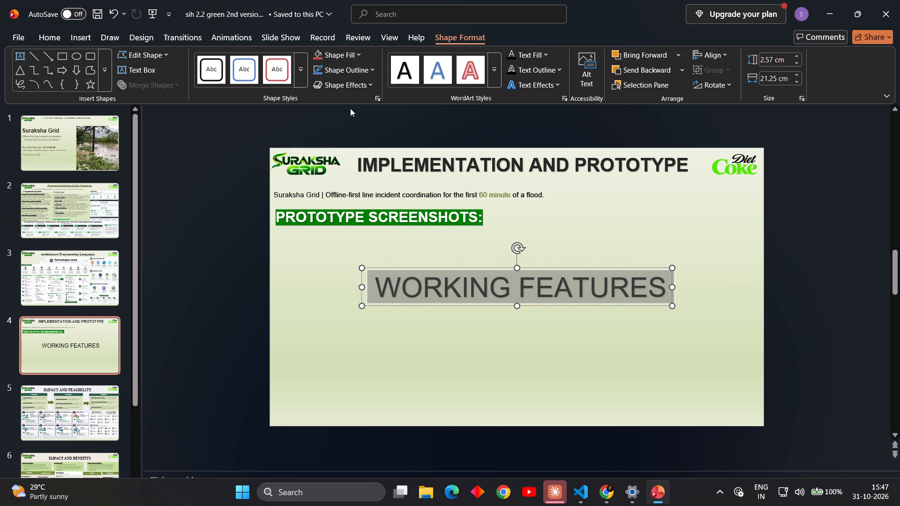
click(50, 40)
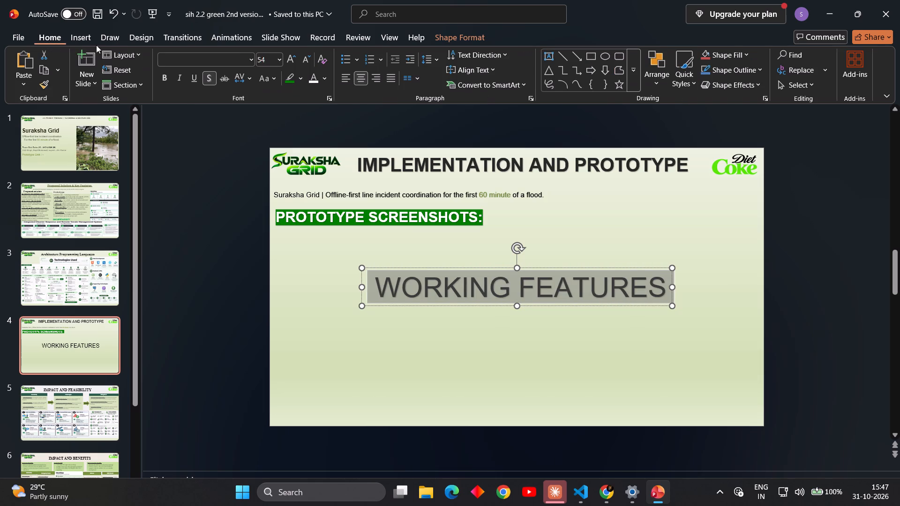
click(285, 80)
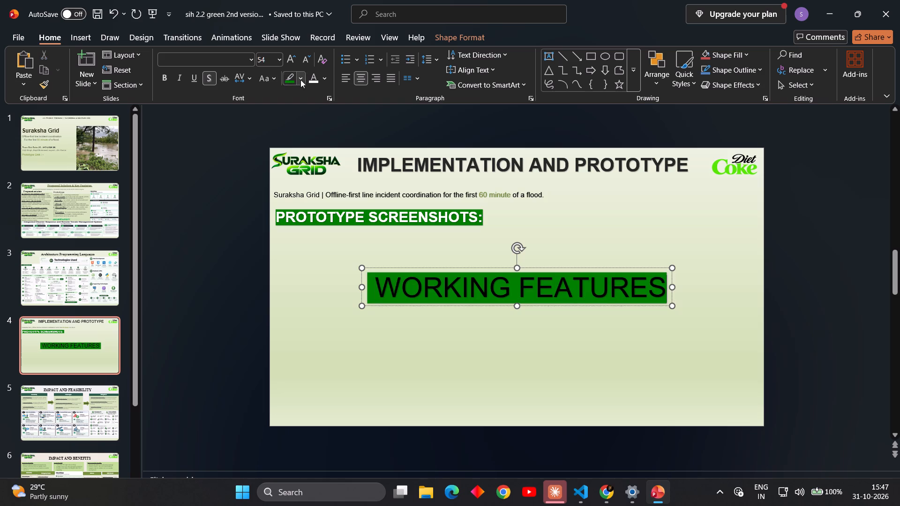
click(313, 81)
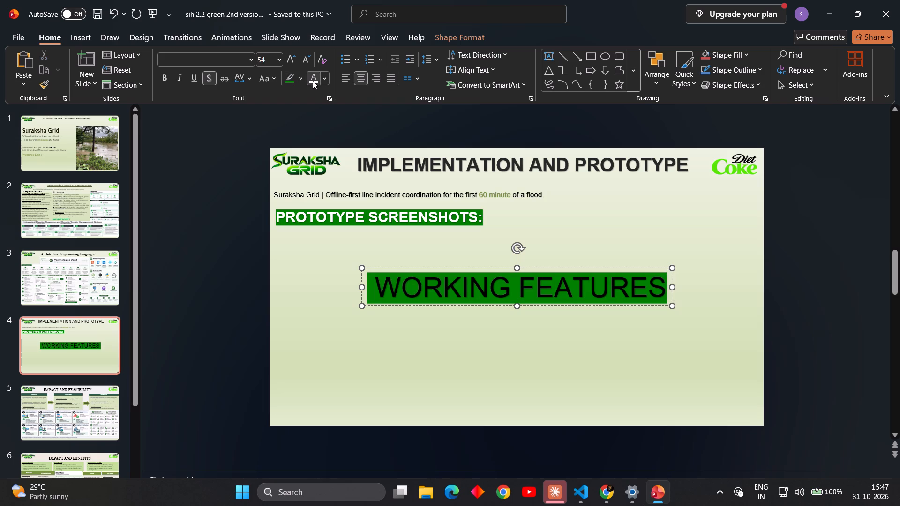
click(313, 81)
key(ctrl+a)
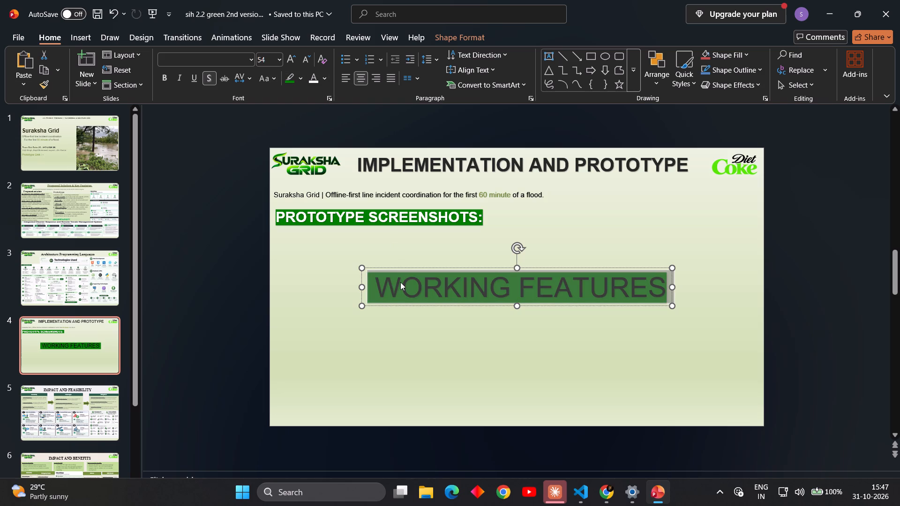
click(312, 79)
click(277, 60)
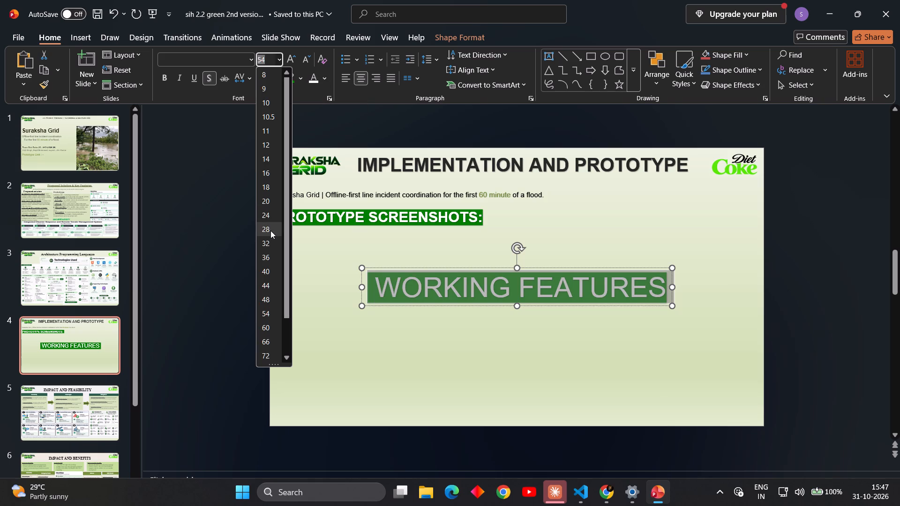
click(270, 231)
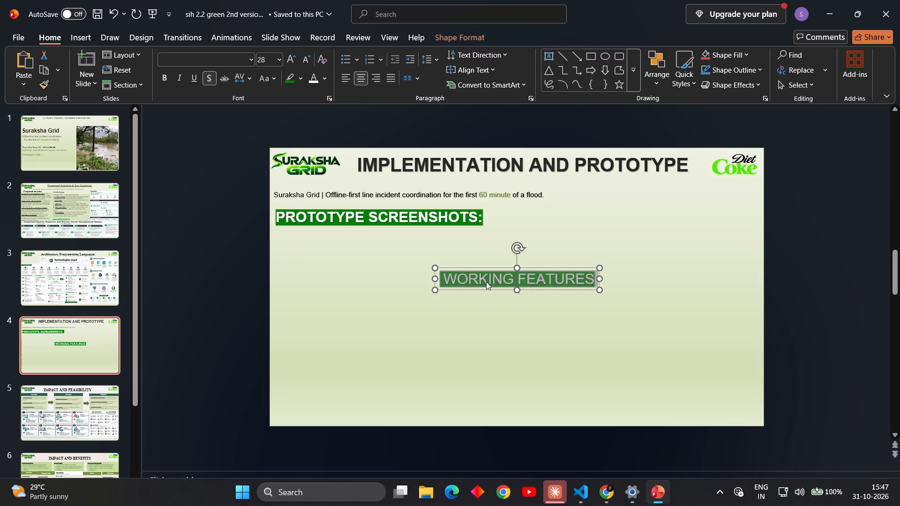
Move the "WORKING FEATURES" heading to the right half of the slide, level with the "PROTOTYPE SCREENSHOTS:" heading.
click(486, 282)
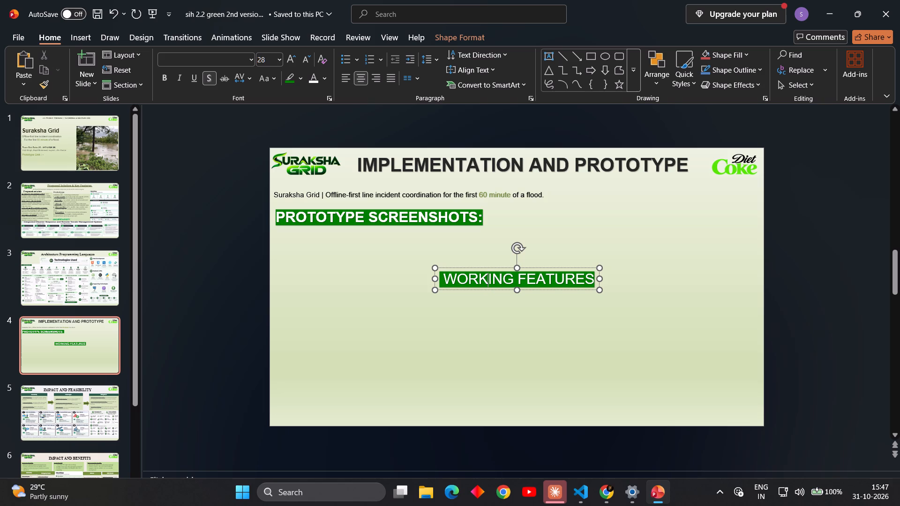
drag(497, 268, 514, 258)
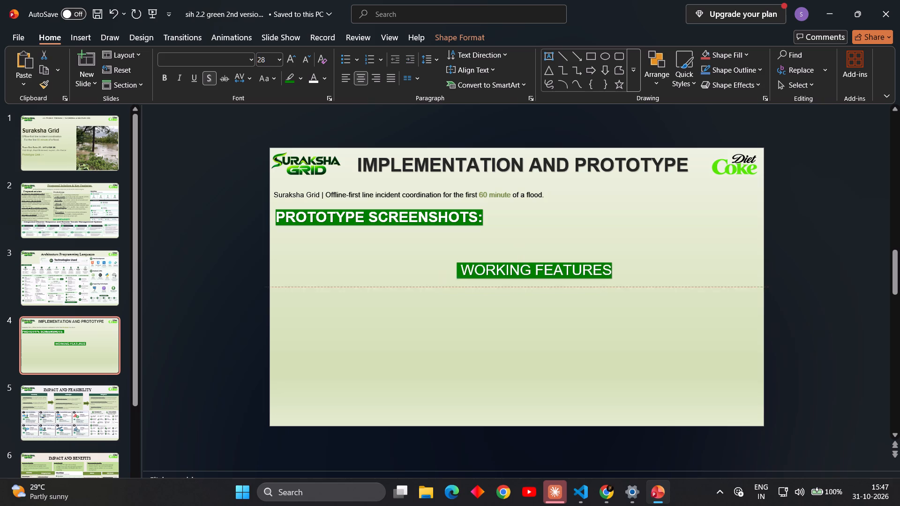
drag(514, 258, 598, 208)
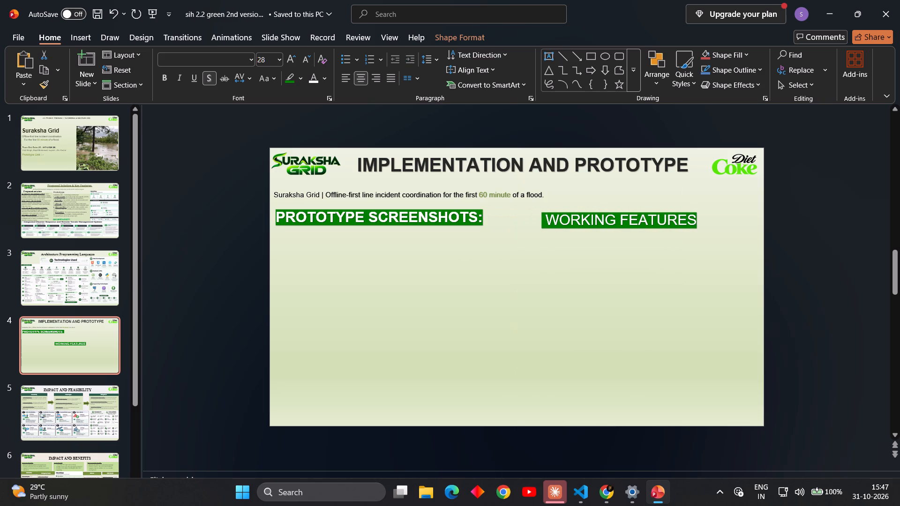
drag(598, 208, 605, 208)
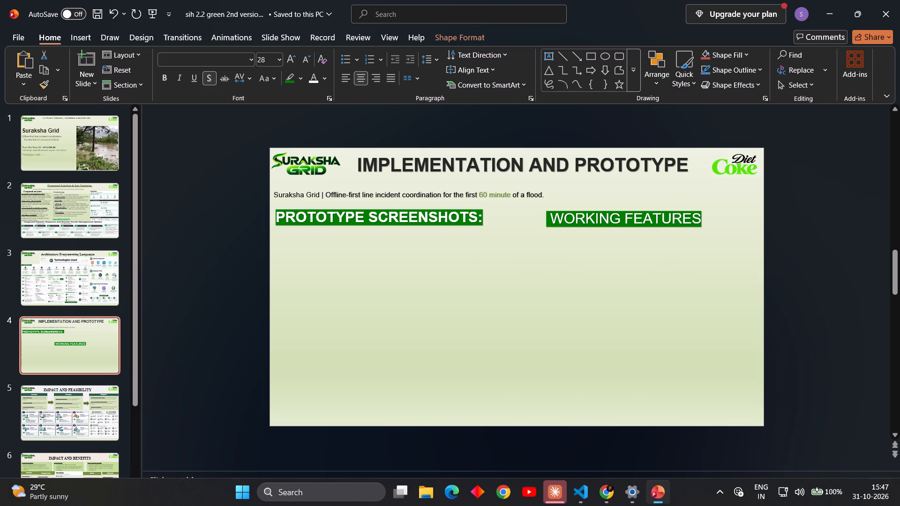
drag(605, 208, 604, 208)
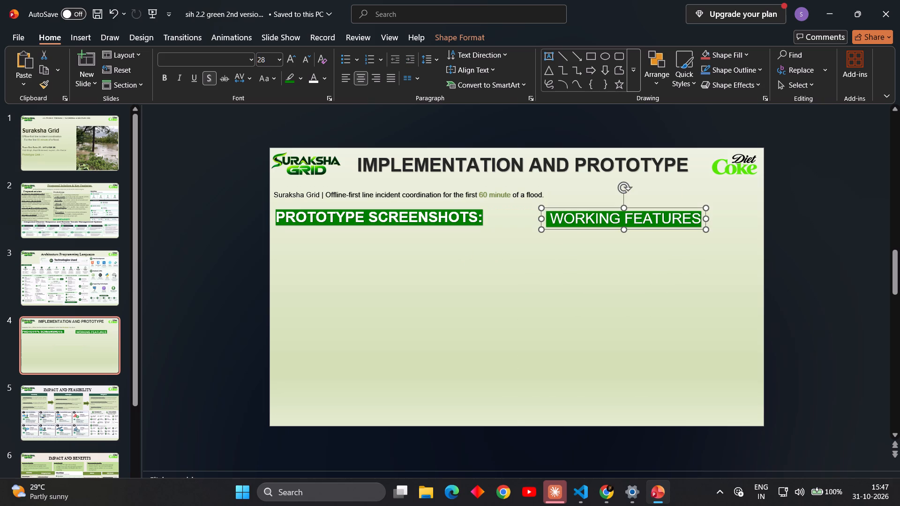
click(599, 263)
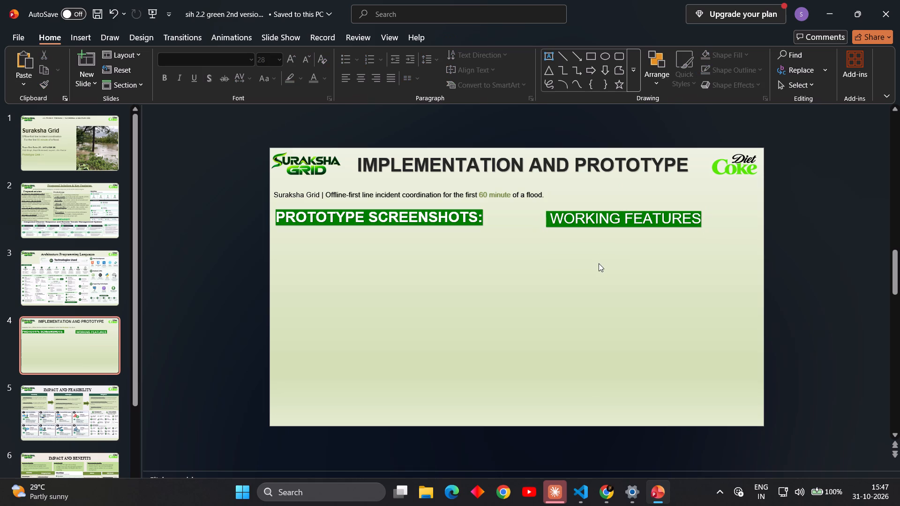
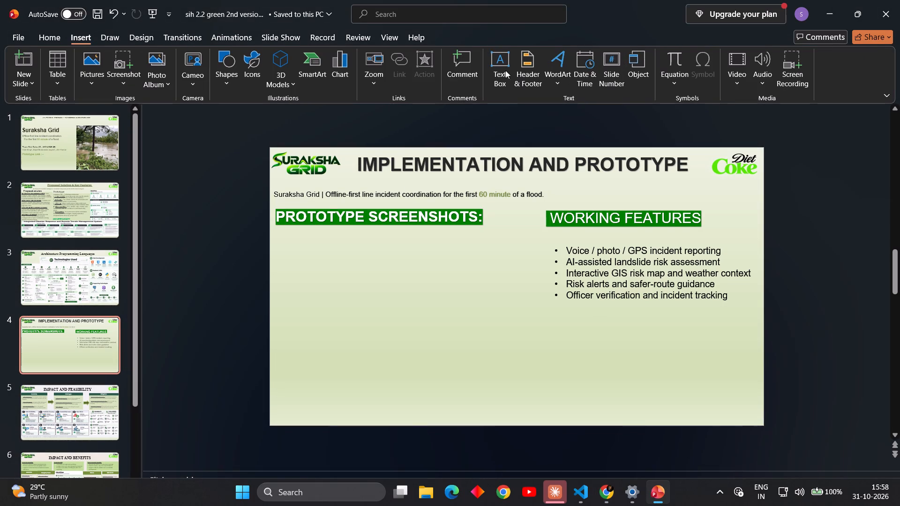
click(556, 70)
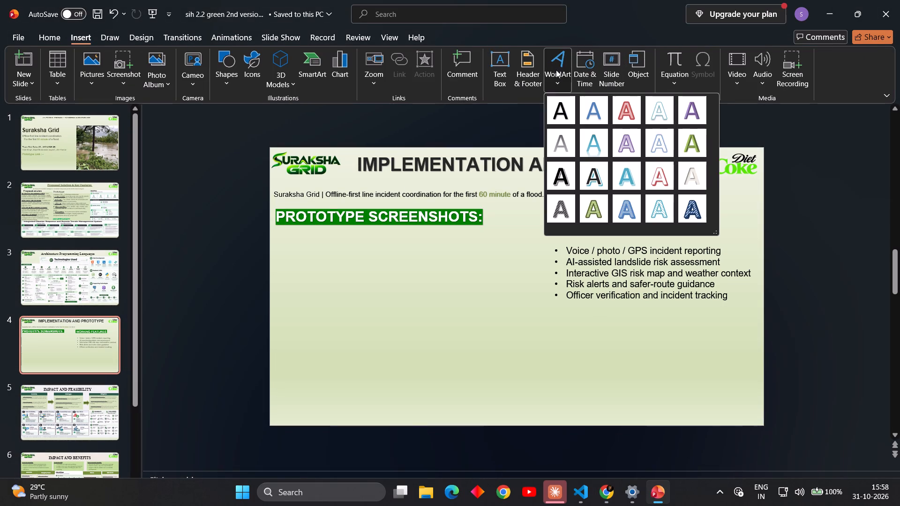
click(552, 115)
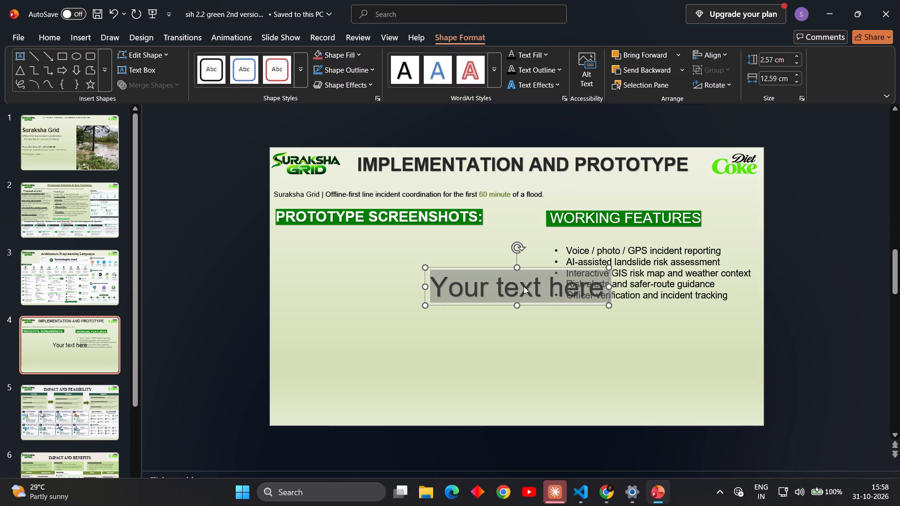
key(d)
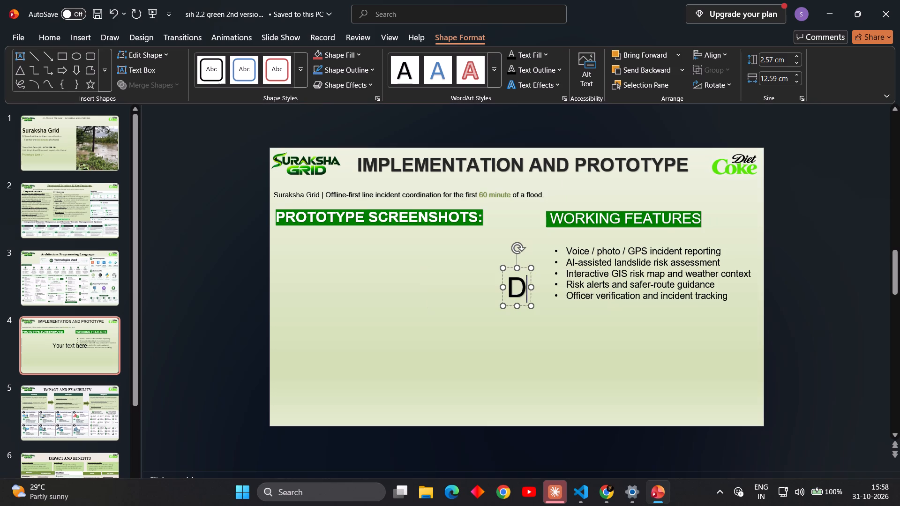
text(EMO LINK)
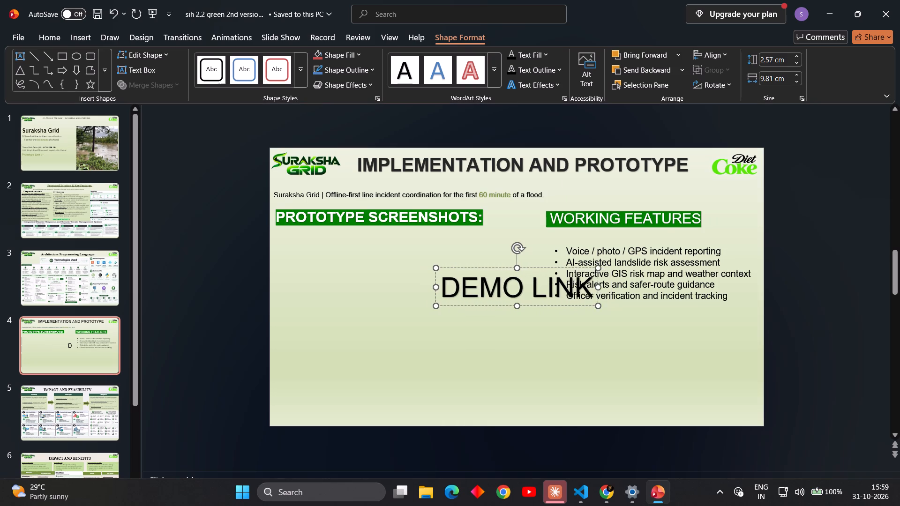
key(space)
key(shift+colon)
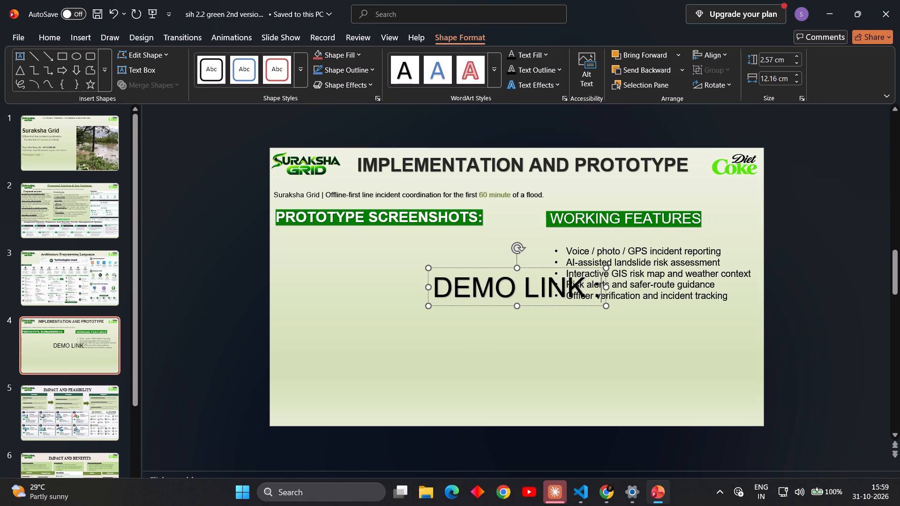
Format the "DEMO LINK :" WordArt at size 36 with white text on a green highlight, matching the other section headings.
key(ctrl+a)
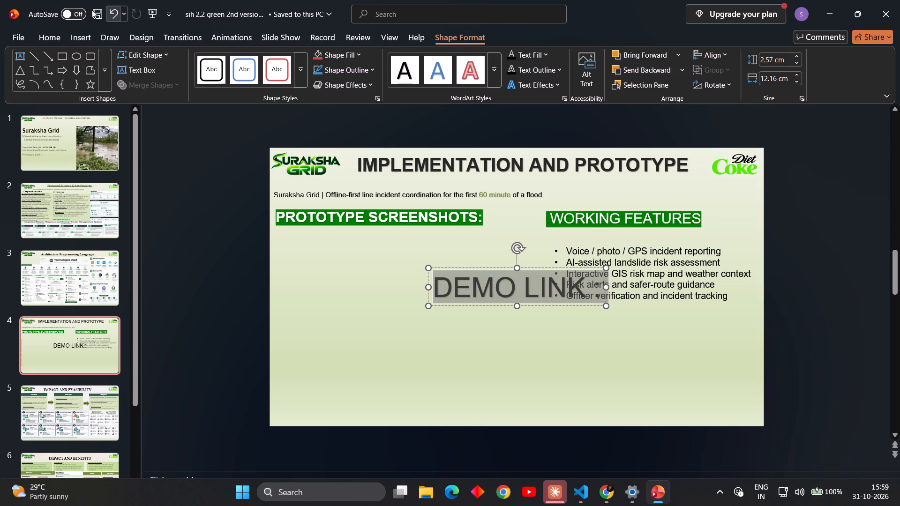
click(52, 41)
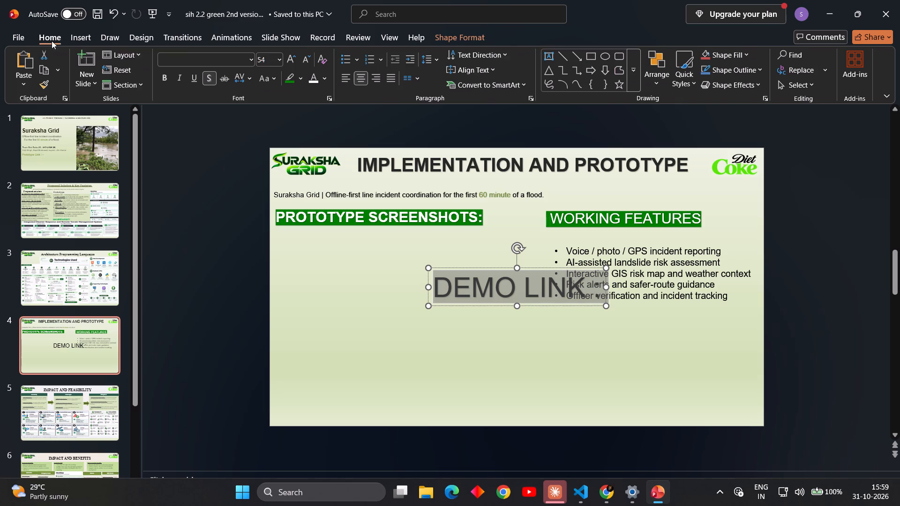
click(279, 60)
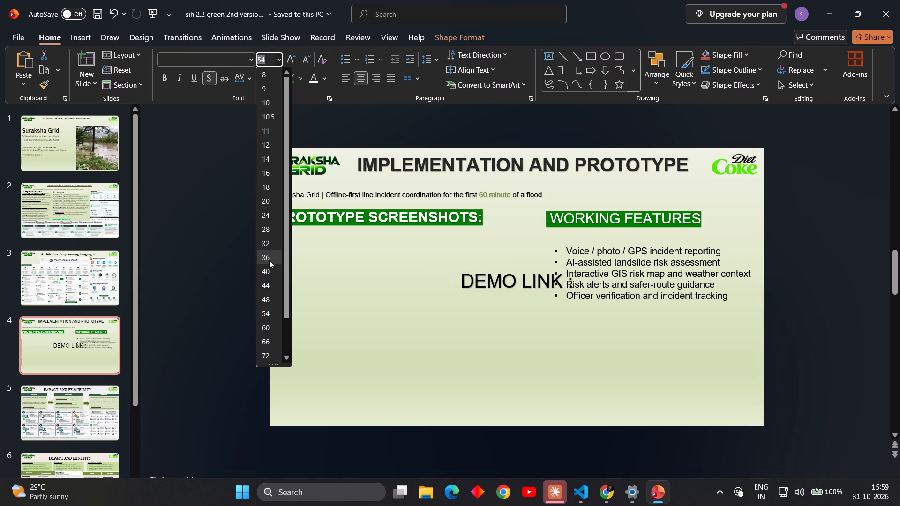
click(269, 263)
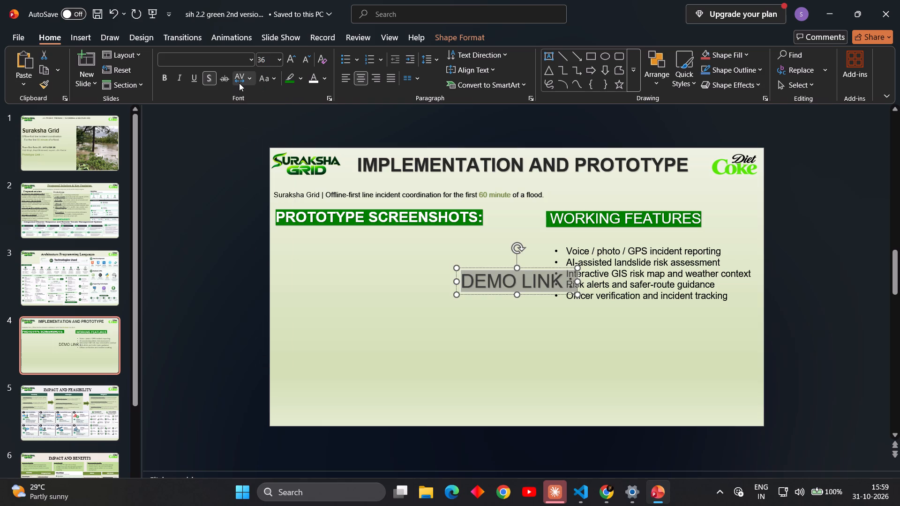
click(262, 82)
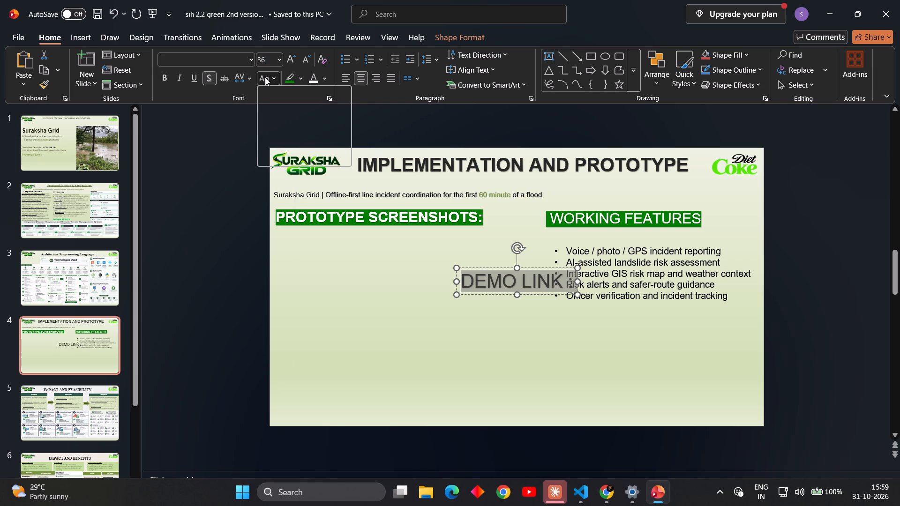
click(265, 77)
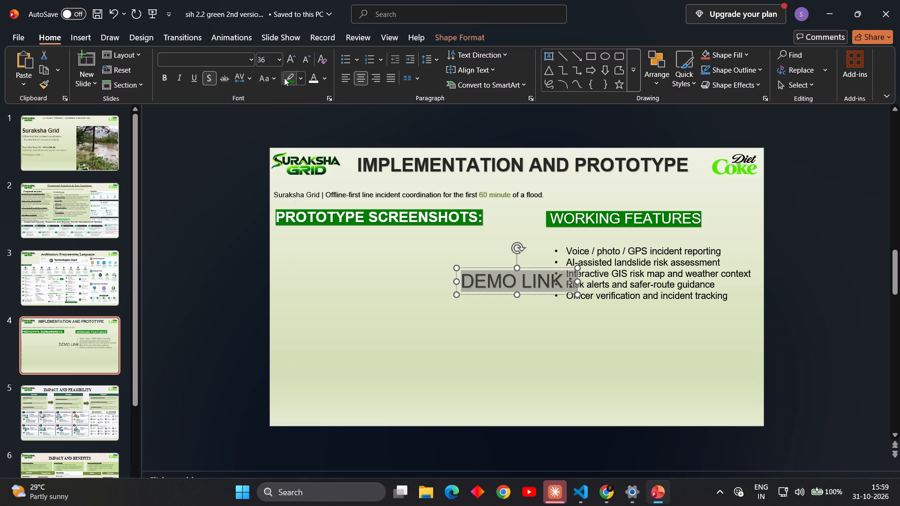
click(284, 78)
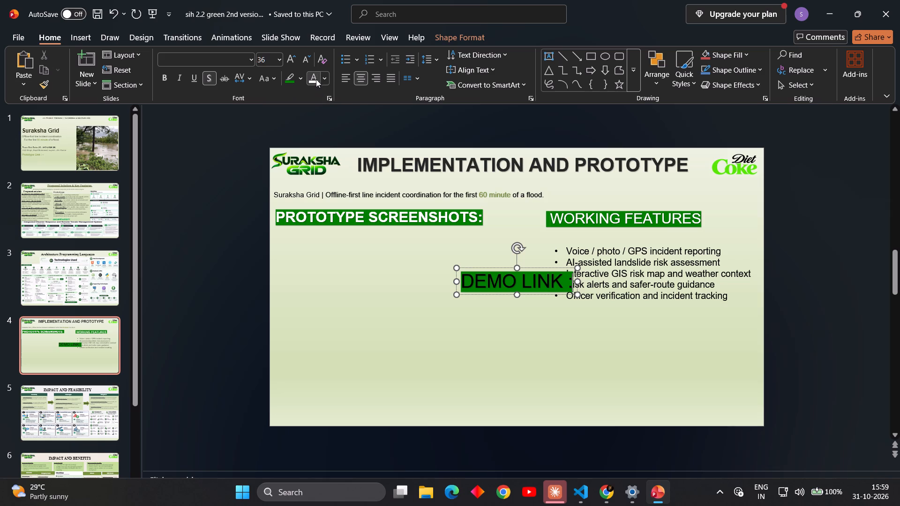
click(316, 79)
click(481, 276)
key(ctrl+a)
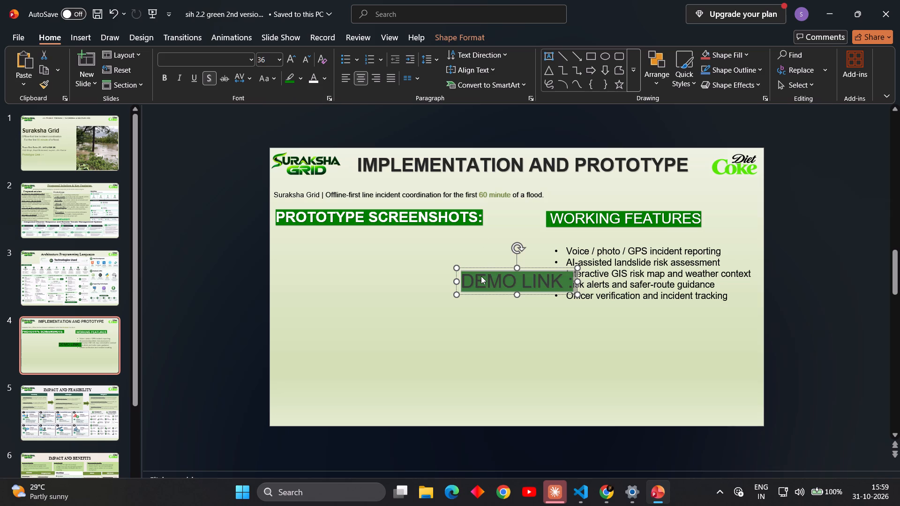
click(313, 77)
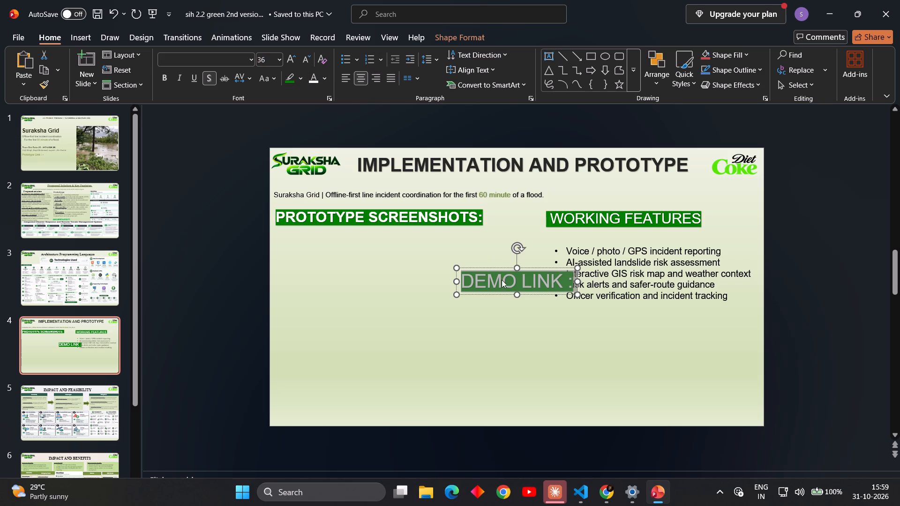
Move the "DEMO LINK :" heading to the lower left of slide 4, beneath the "PROTOTYPE SCREENSHOTS:" heading.
drag(493, 268, 423, 277)
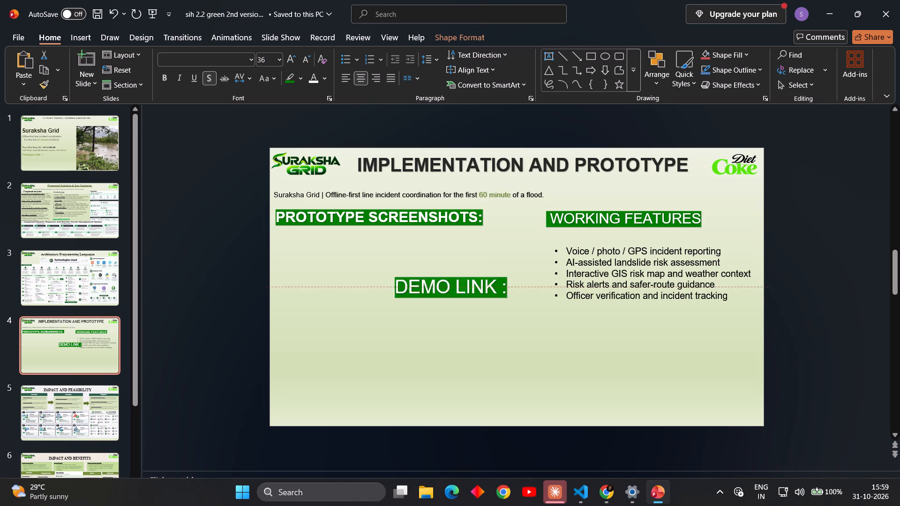
drag(423, 277, 314, 346)
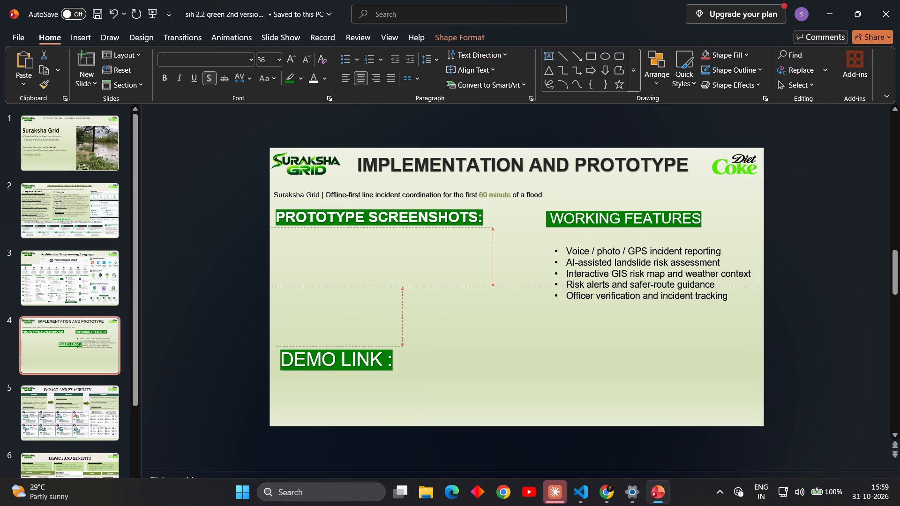
drag(314, 346, 315, 342)
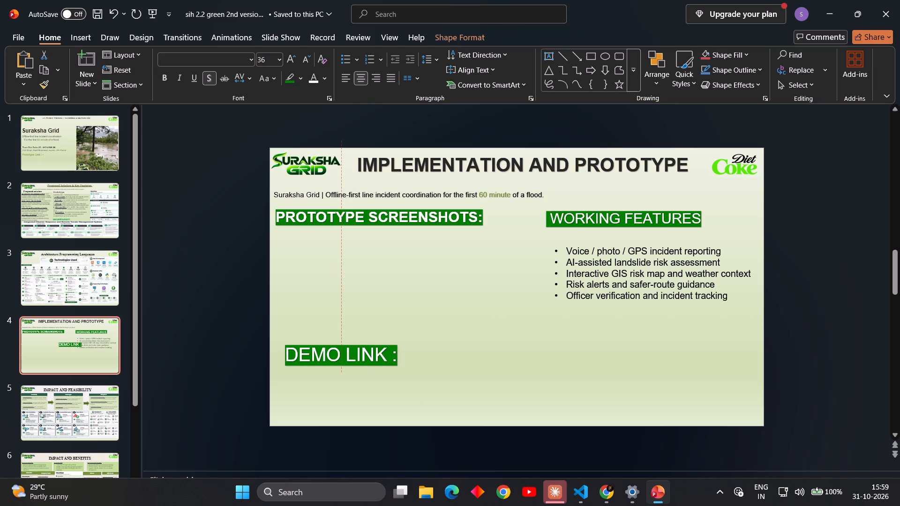
drag(315, 342, 314, 342)
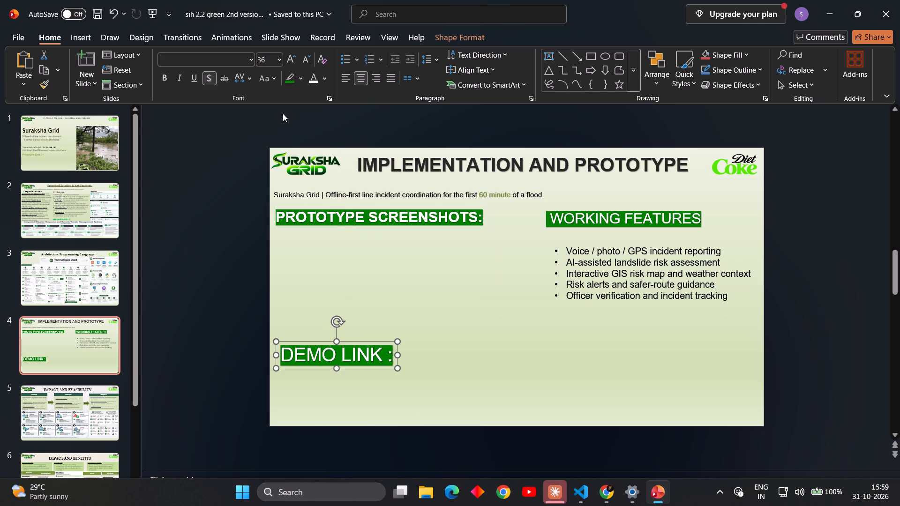
Set the font size of the "DEMO LINK :" heading to 32.
click(318, 356)
key(ctrl+a)
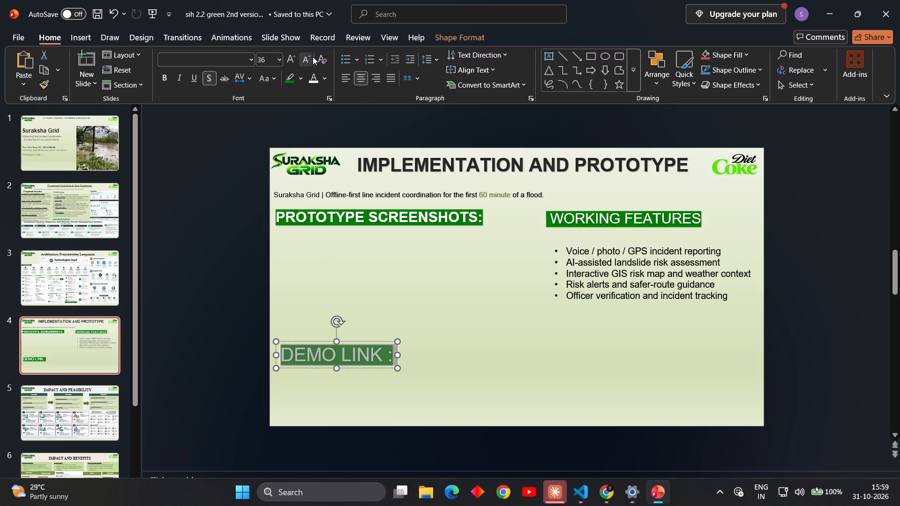
click(279, 56)
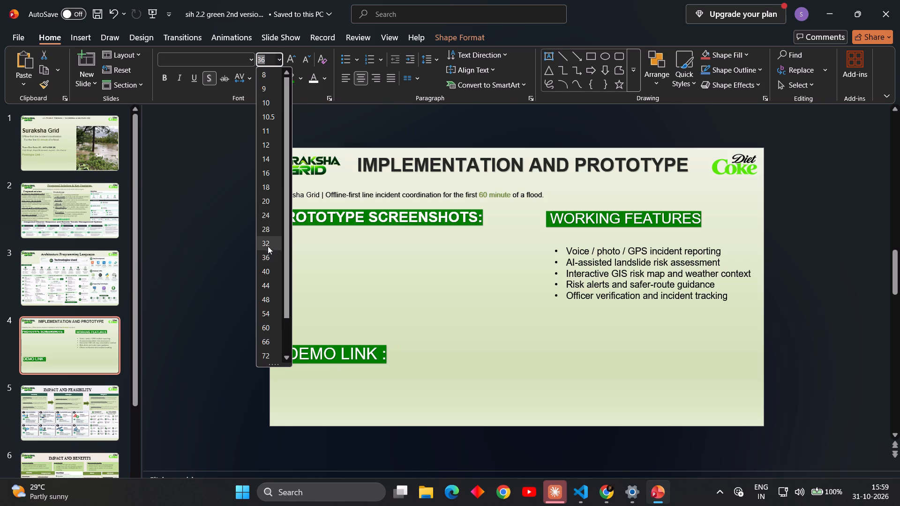
click(268, 245)
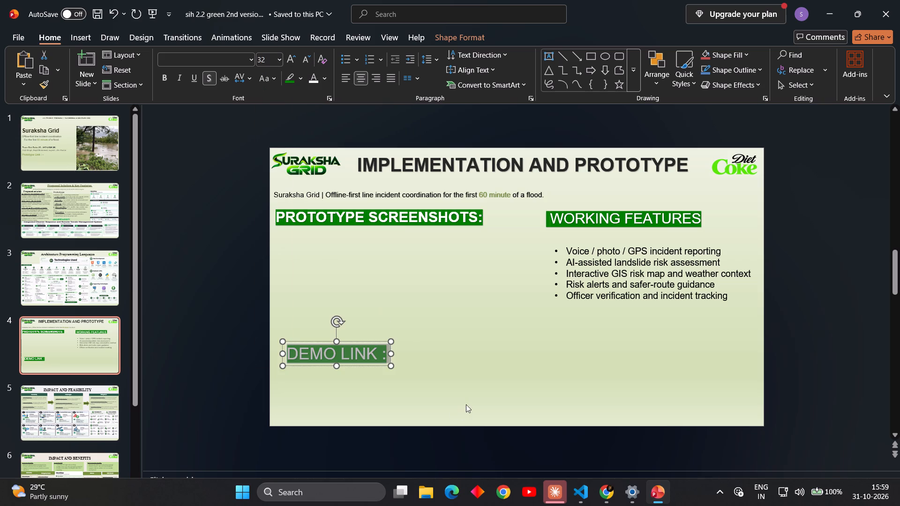
click(467, 384)
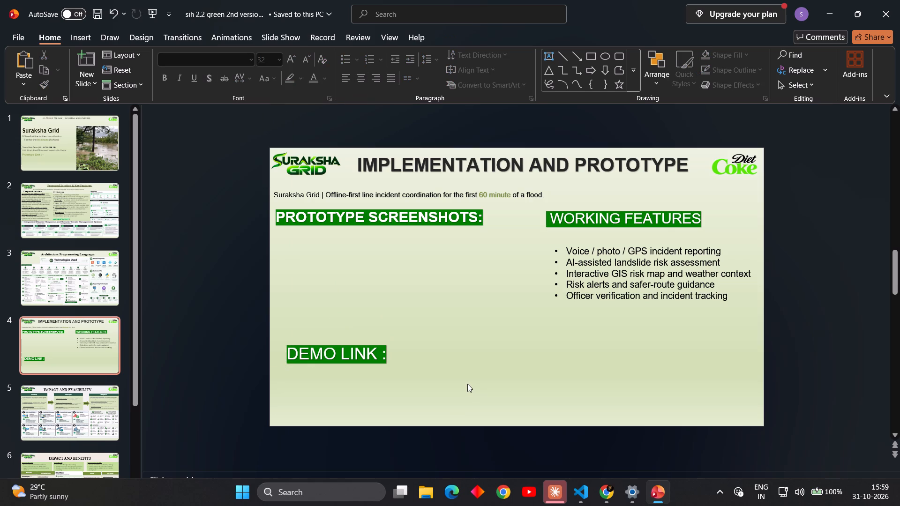
Switch to Chrome to check the layout of the ChatGPT-generated slide, and return to PowerPoint.
key(alt+Tab)
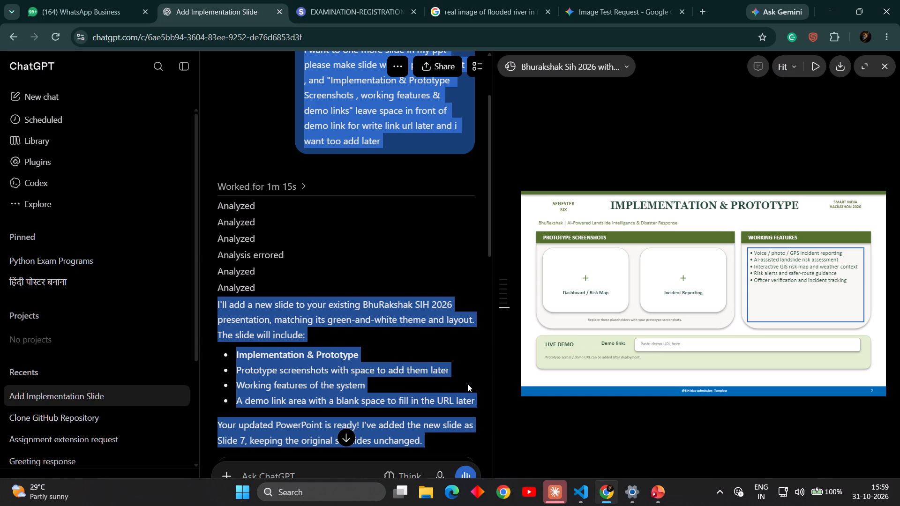
key(alt+Tab)
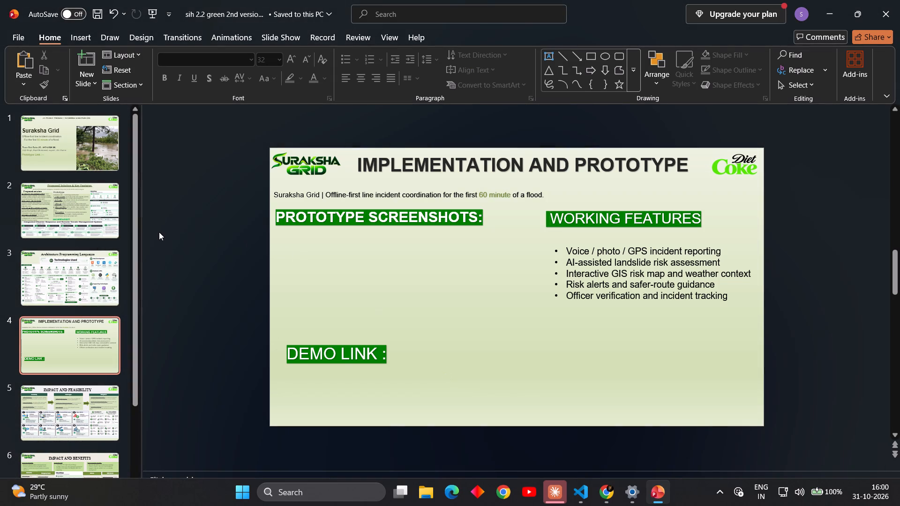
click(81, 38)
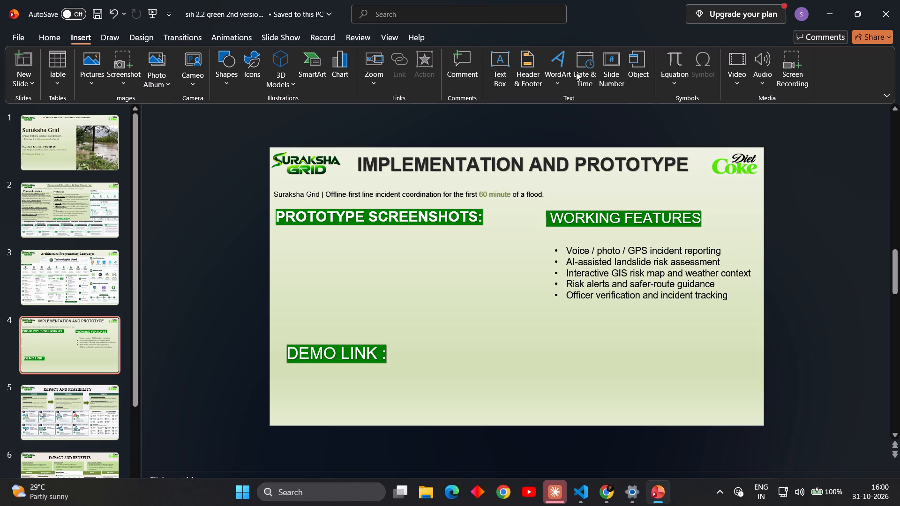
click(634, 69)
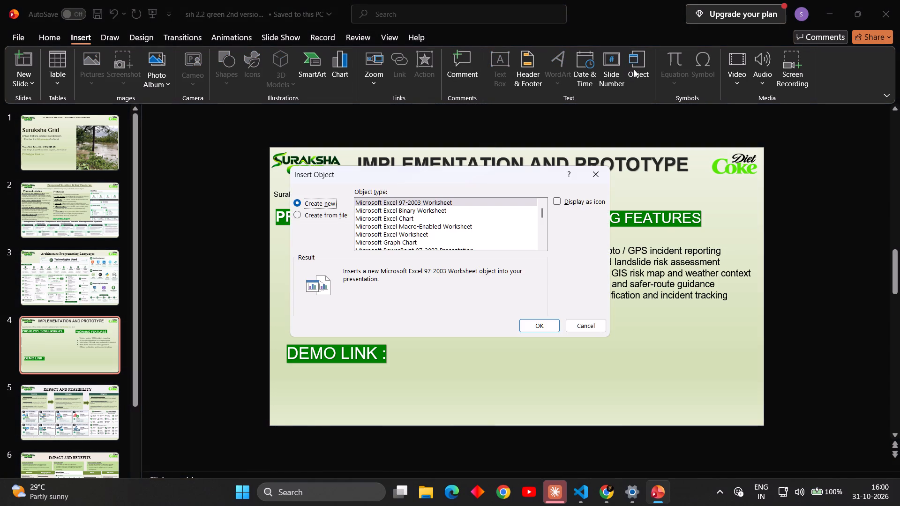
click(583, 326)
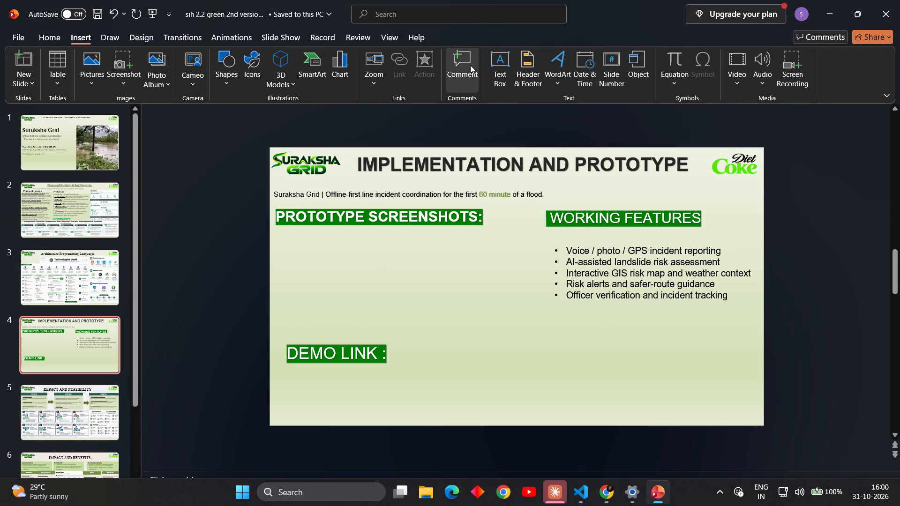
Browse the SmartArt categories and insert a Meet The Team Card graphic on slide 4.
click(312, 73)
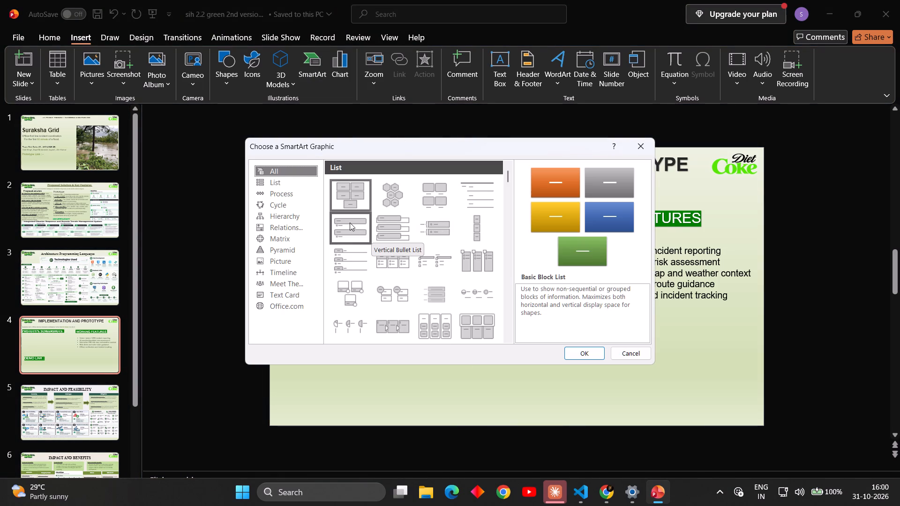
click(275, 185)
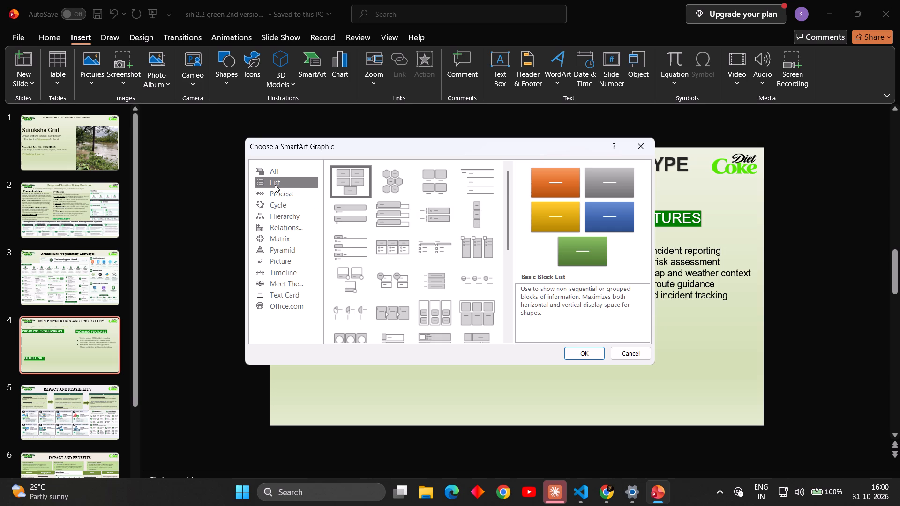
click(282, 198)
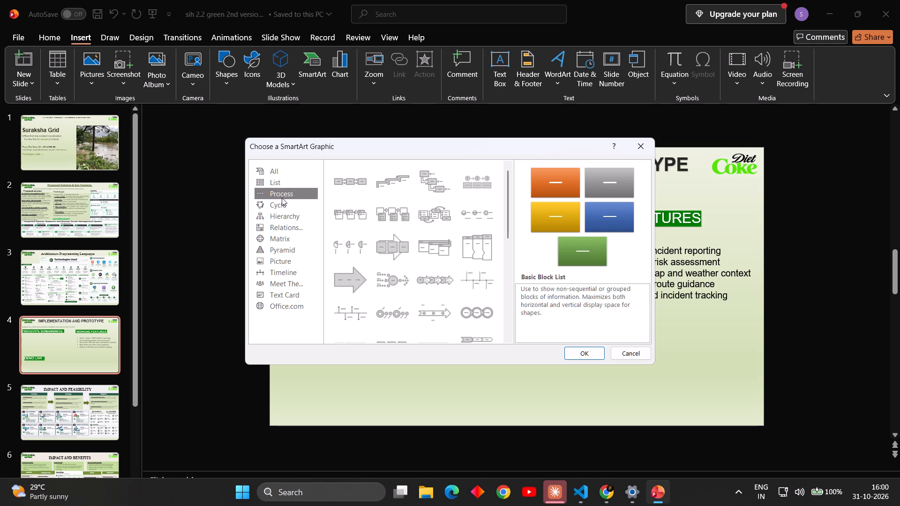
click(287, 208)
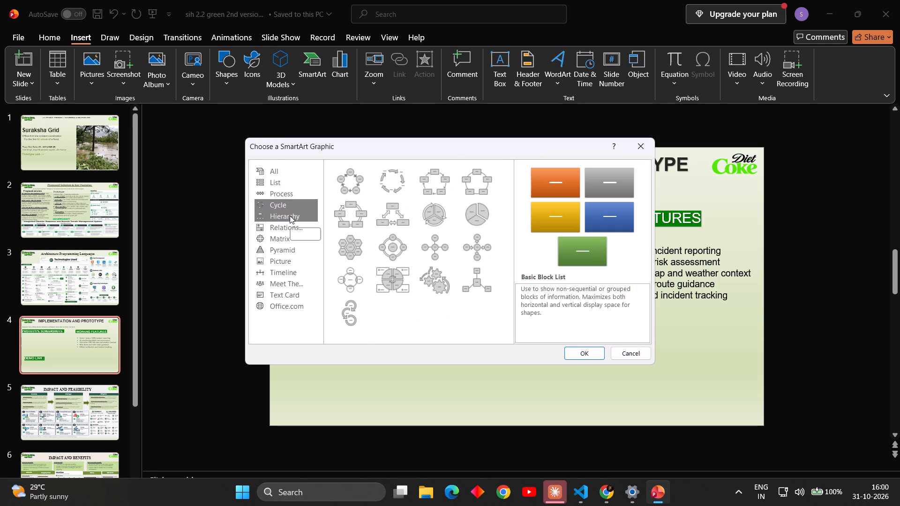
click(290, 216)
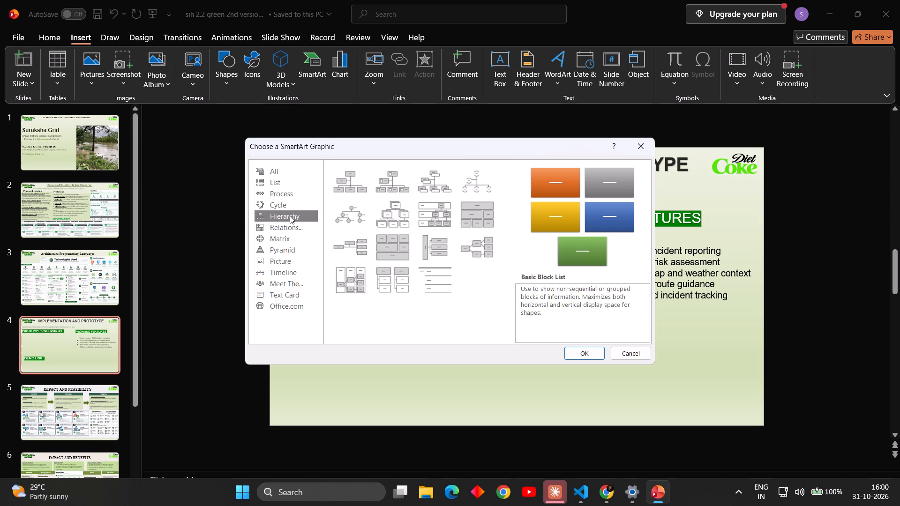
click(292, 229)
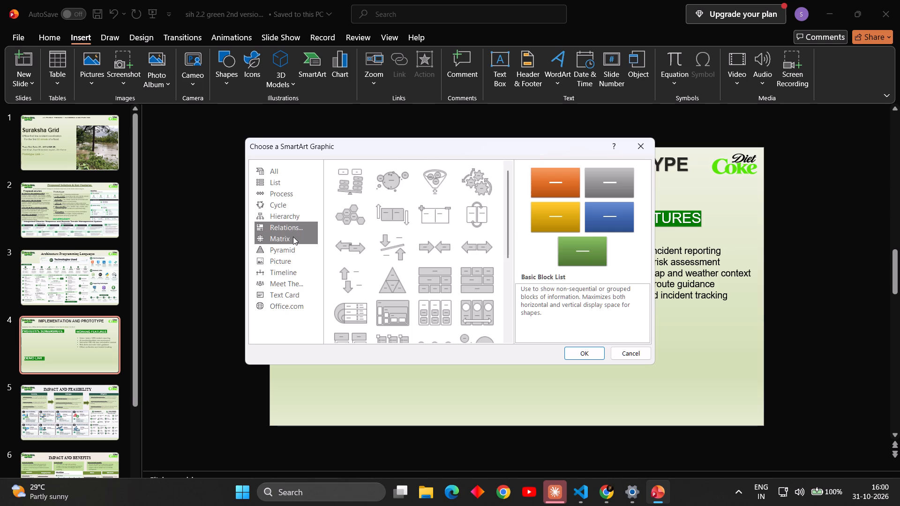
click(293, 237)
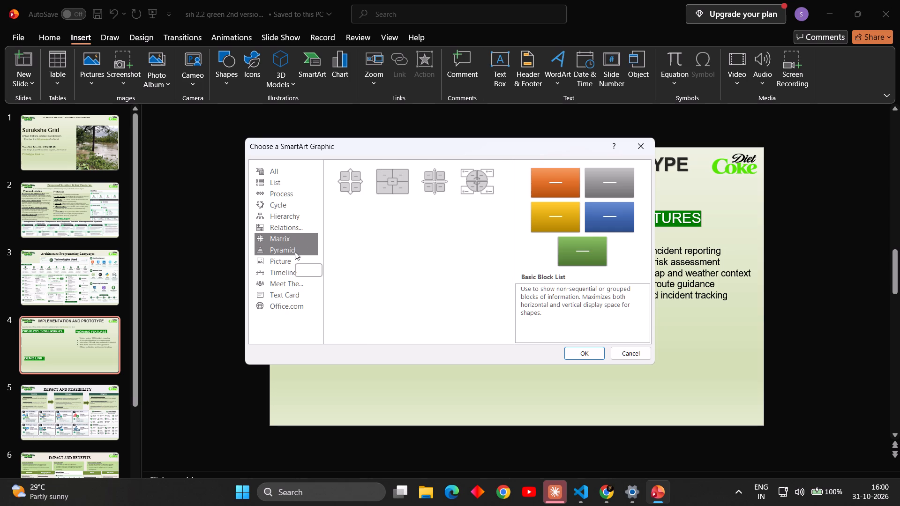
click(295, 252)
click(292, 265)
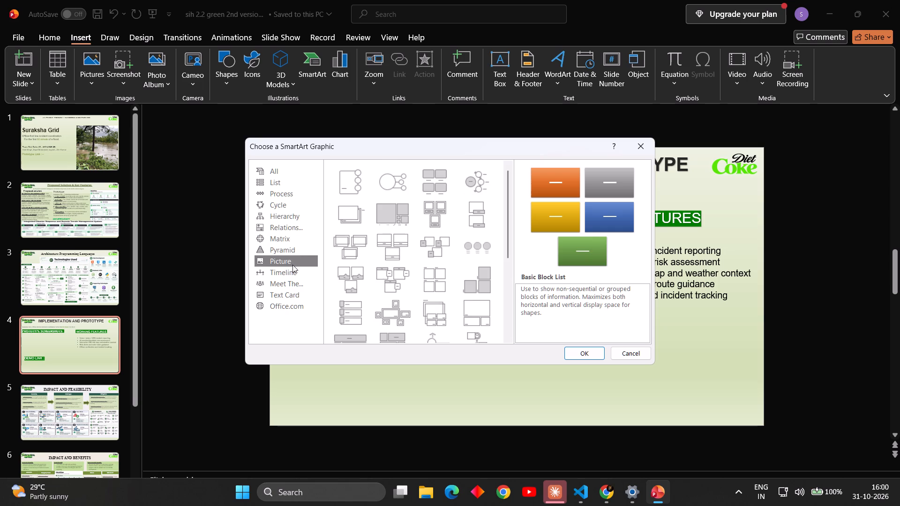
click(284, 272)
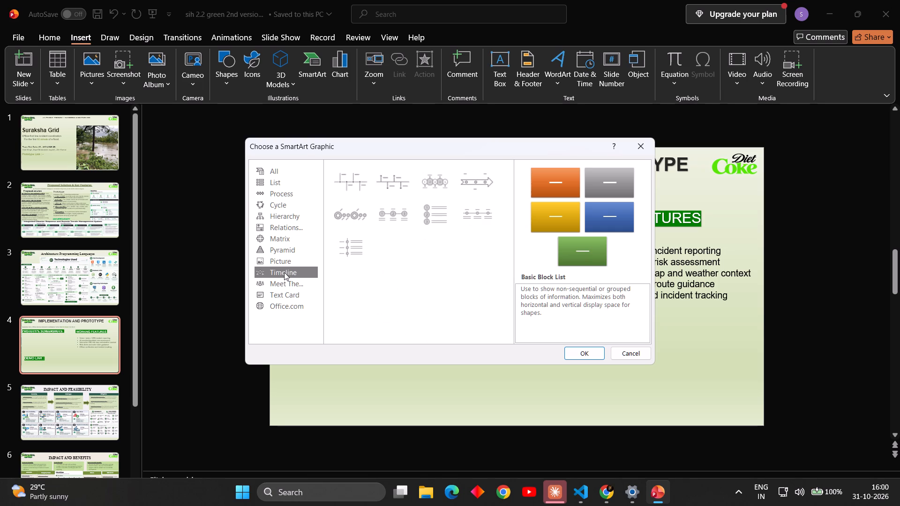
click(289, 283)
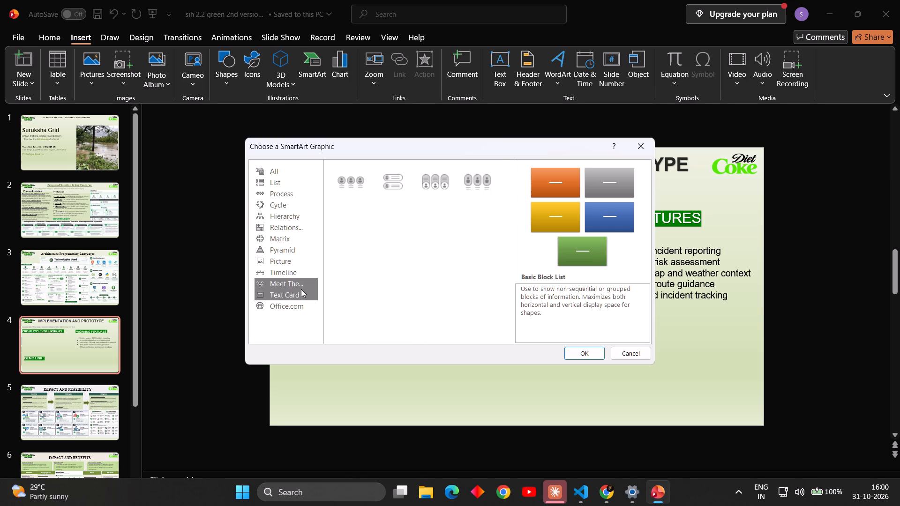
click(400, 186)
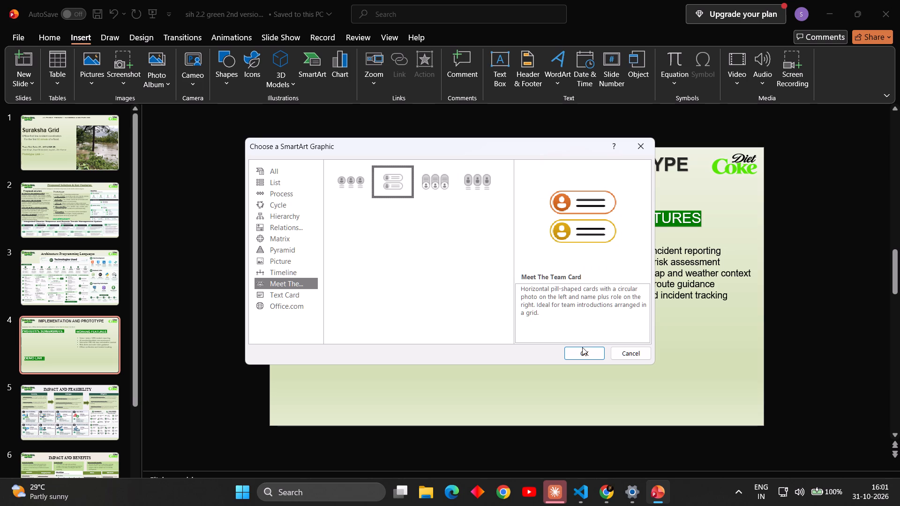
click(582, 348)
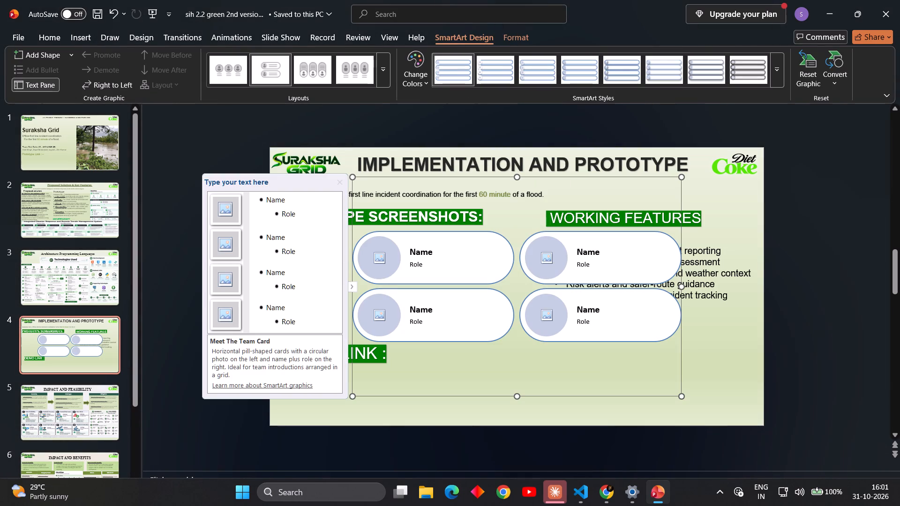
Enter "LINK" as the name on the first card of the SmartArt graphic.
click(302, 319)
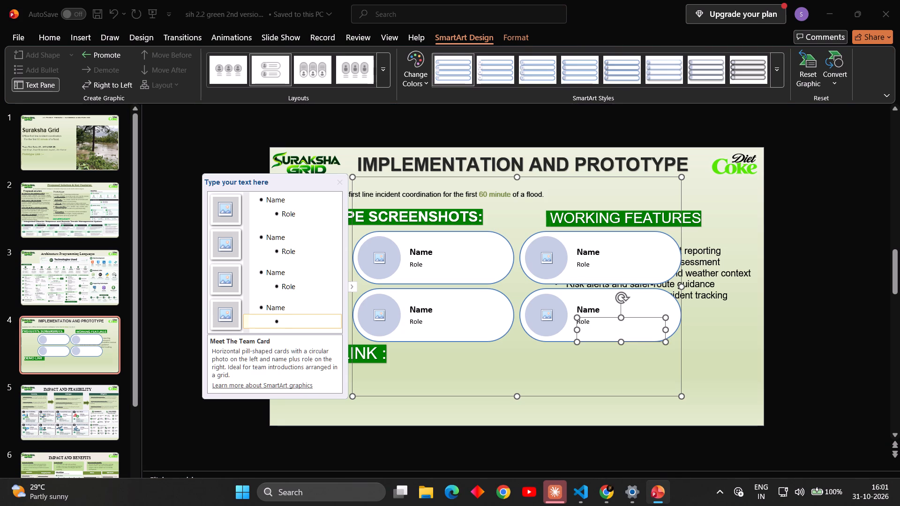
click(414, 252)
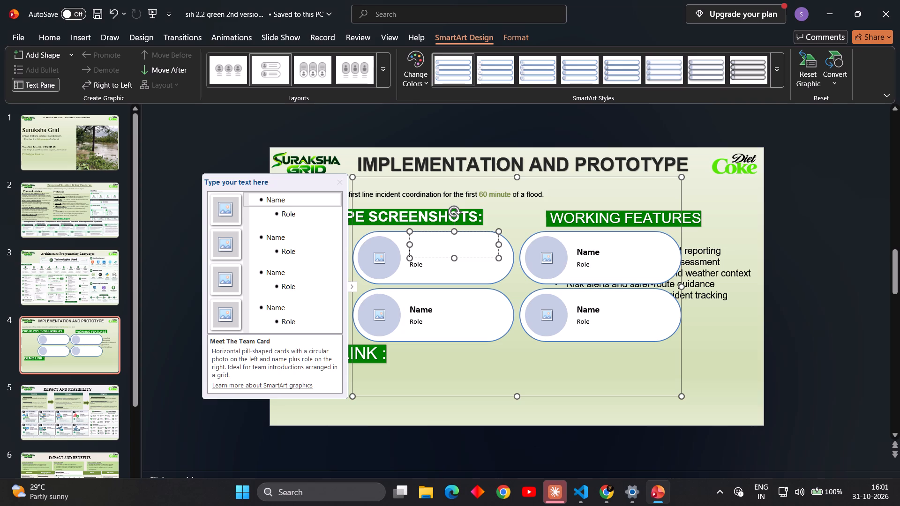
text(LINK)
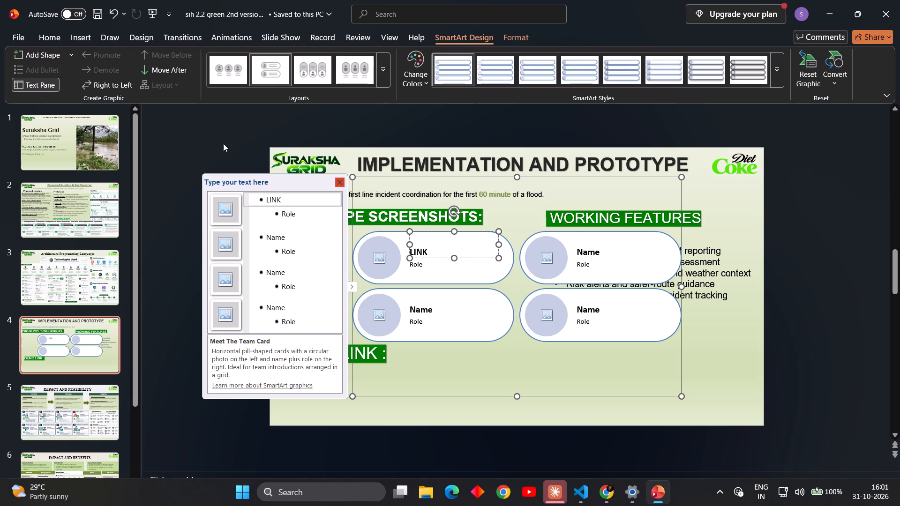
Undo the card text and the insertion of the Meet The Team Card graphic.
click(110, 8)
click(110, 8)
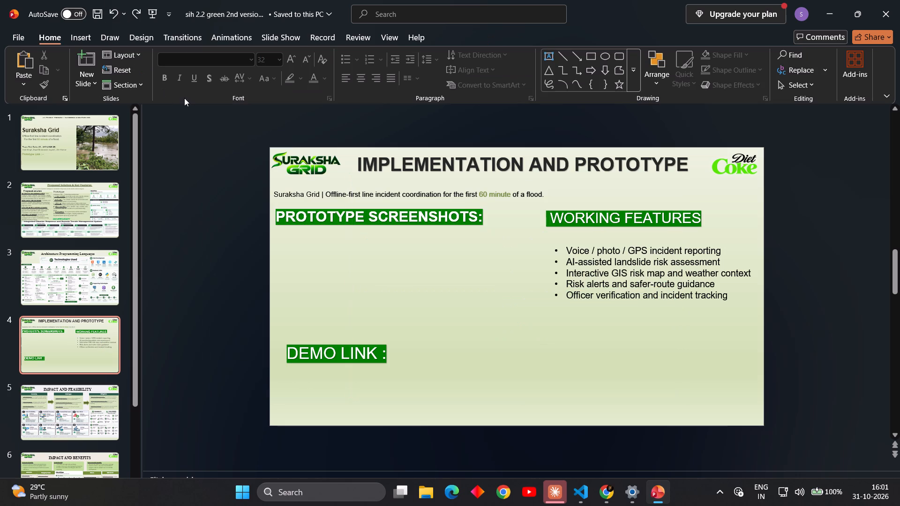
Insert a Tab List SmartArt graphic on slide 4.
click(80, 37)
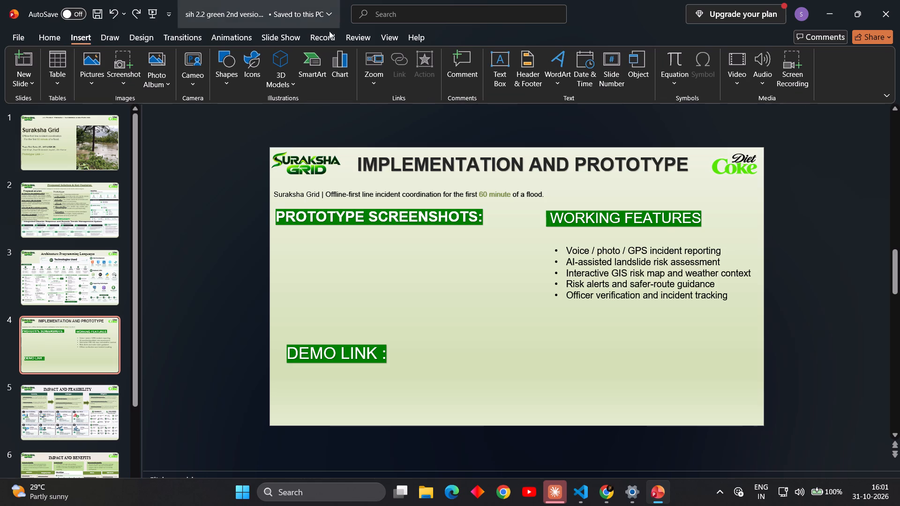
click(304, 80)
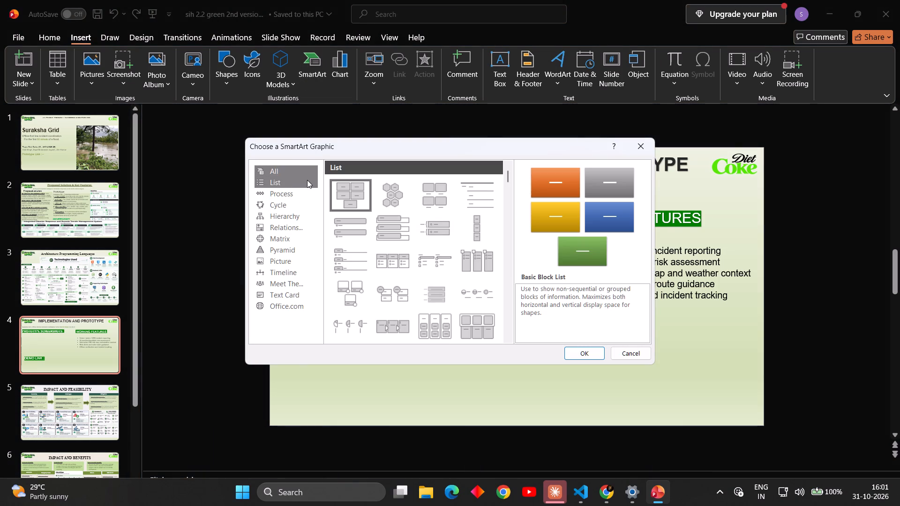
click(357, 249)
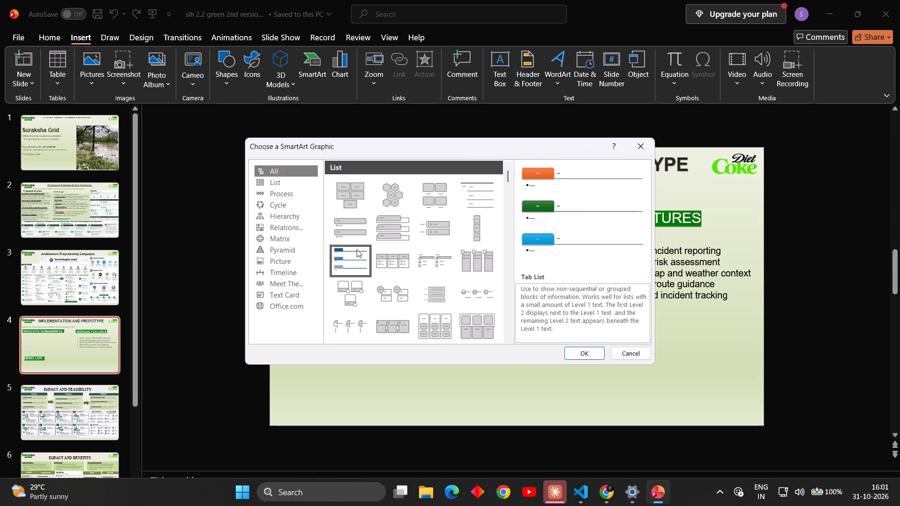
click(582, 353)
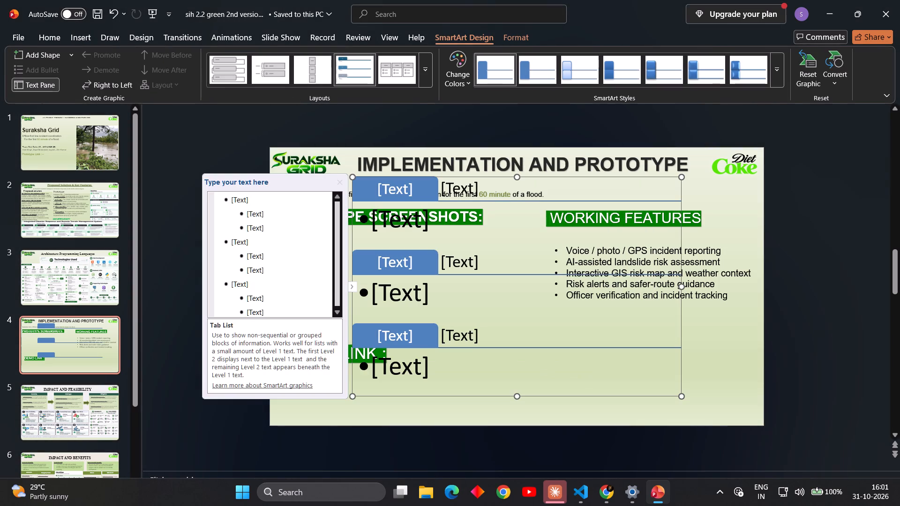
Delete the surplus placeholder entries of the Tab List, keeping only one tab with one sub-item.
scroll(289, 311, down, 2)
drag(281, 310, 224, 250)
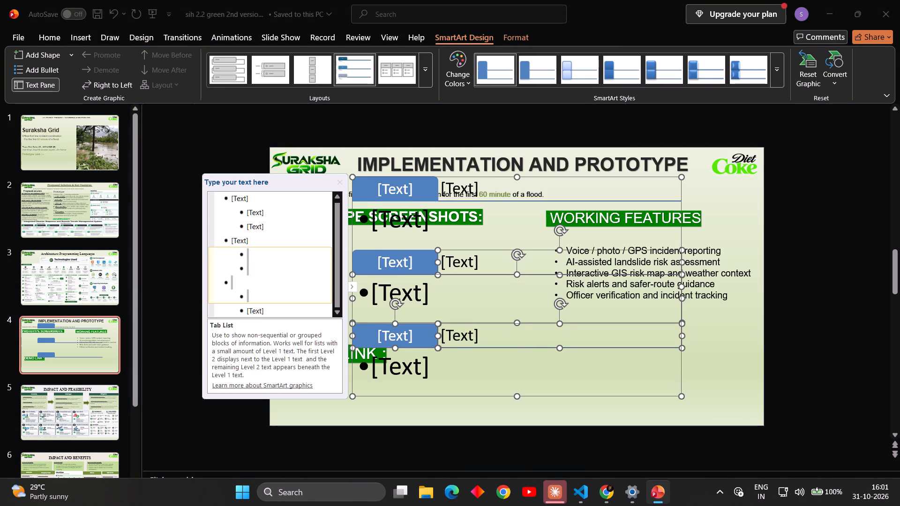
drag(224, 250, 218, 242)
key(BackSpace)
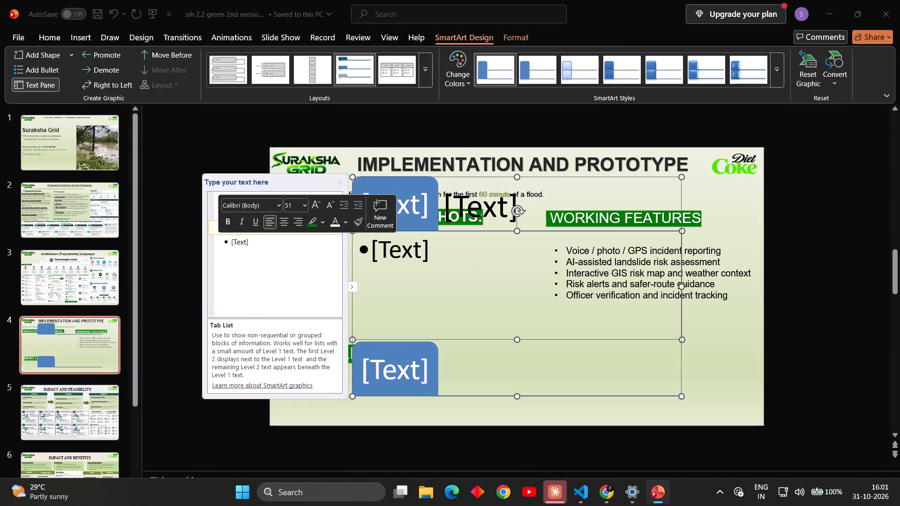
click(262, 256)
key(BackSpace)
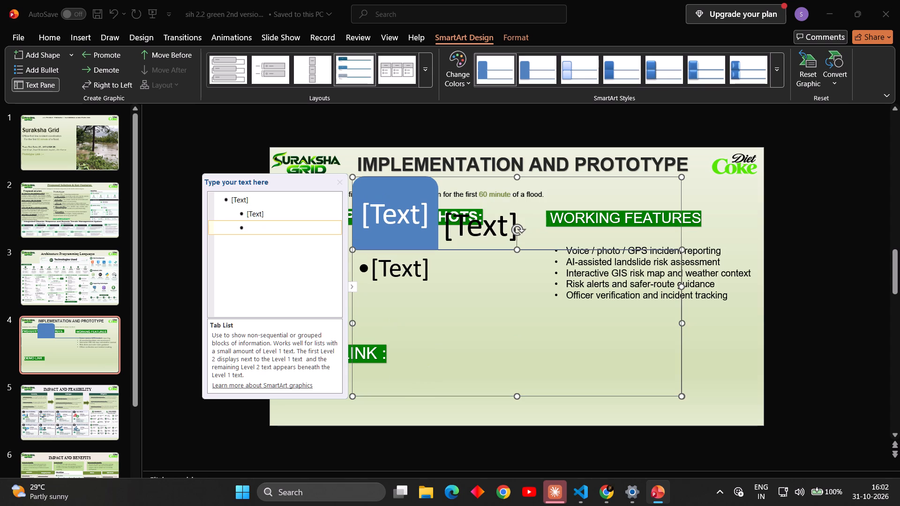
key(BackSpace)
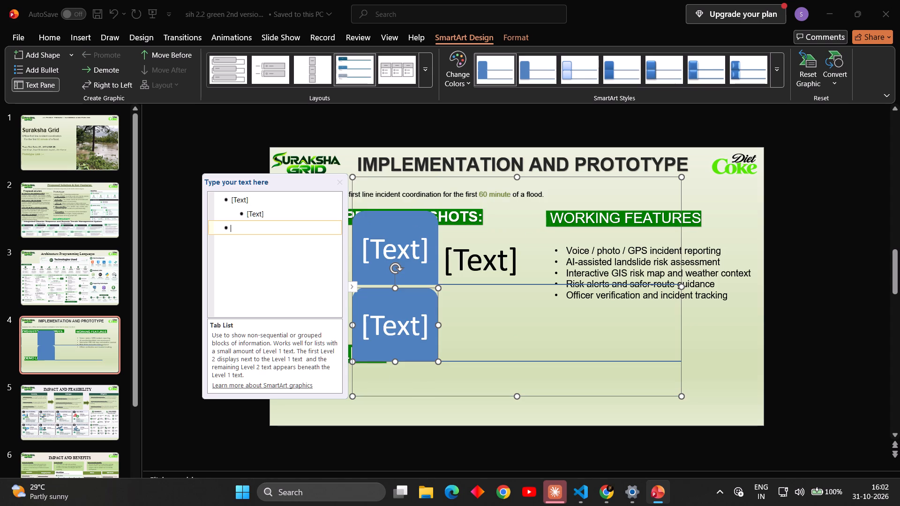
key(BackSpace)
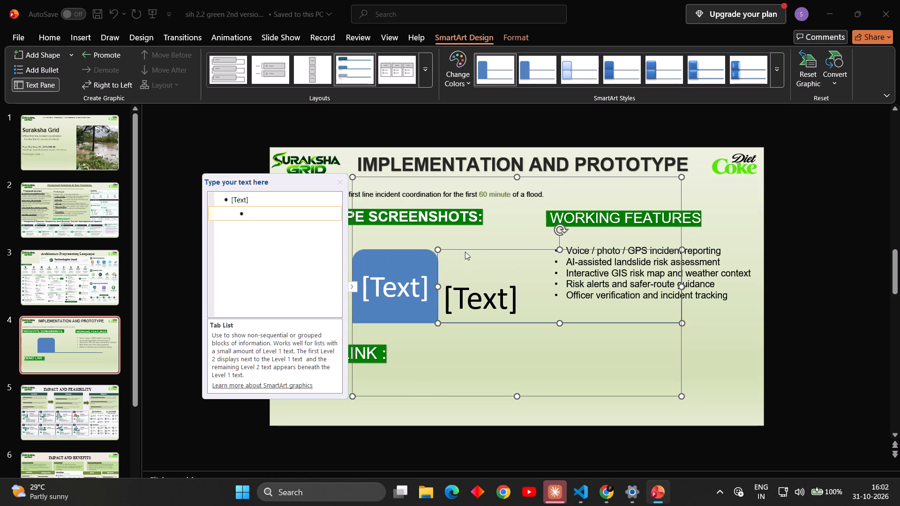
Shrink the Tab List graphic to a small frame in the slide's lower area, overlapping the "DEMO LINK :" heading.
click(548, 191)
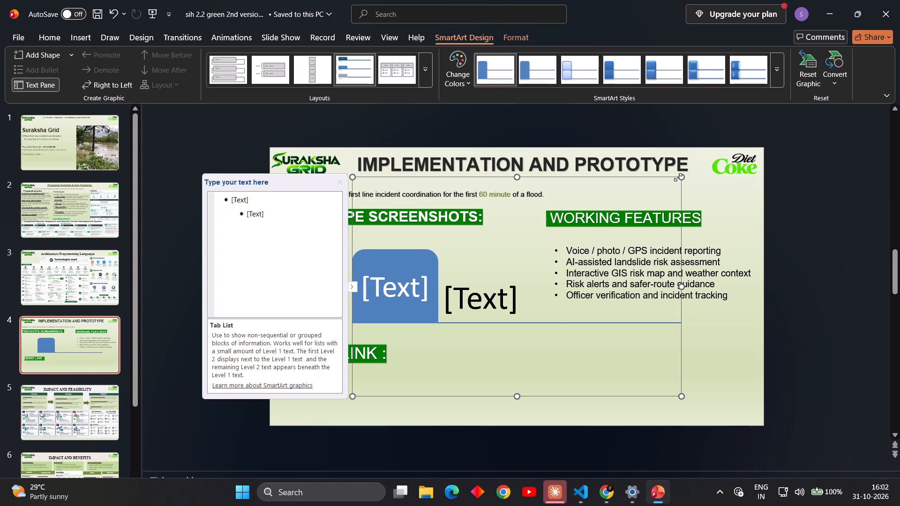
drag(681, 176, 509, 338)
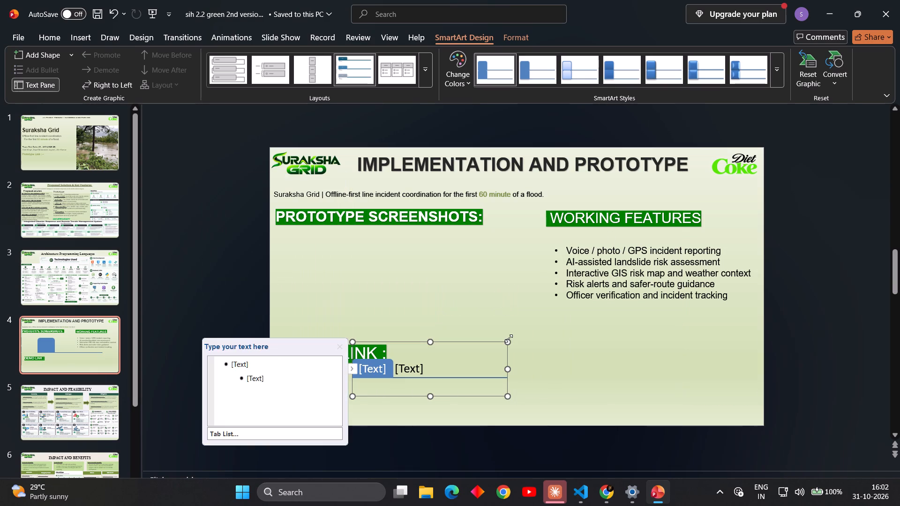
Label the tab of the Tab List graphic "DEMO LINK:".
click(383, 370)
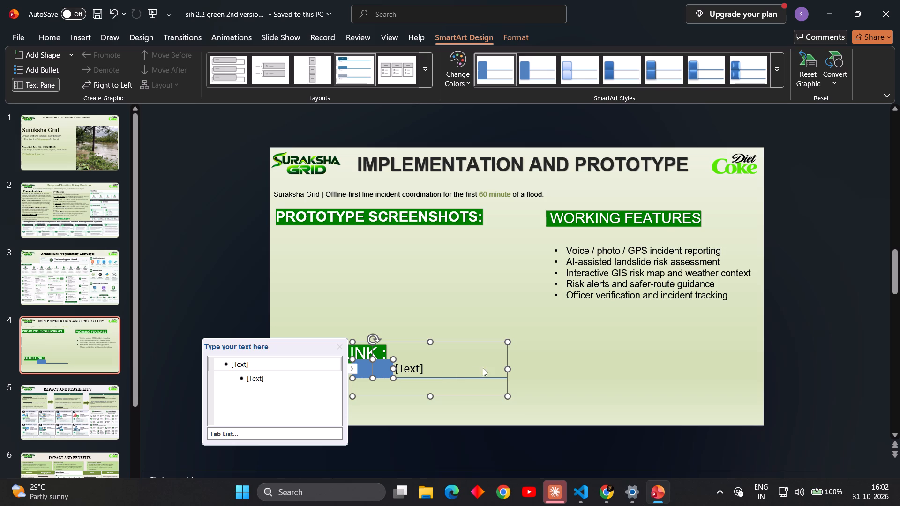
click(271, 366)
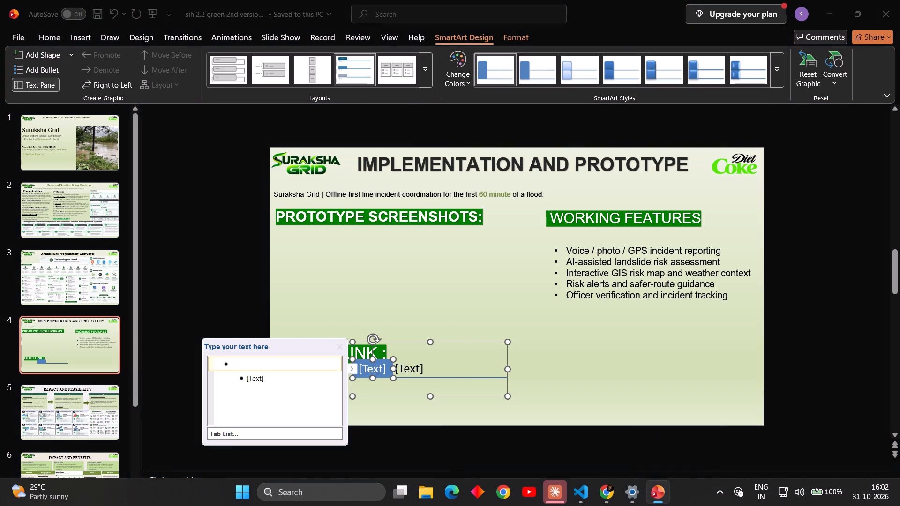
text(DEMO)
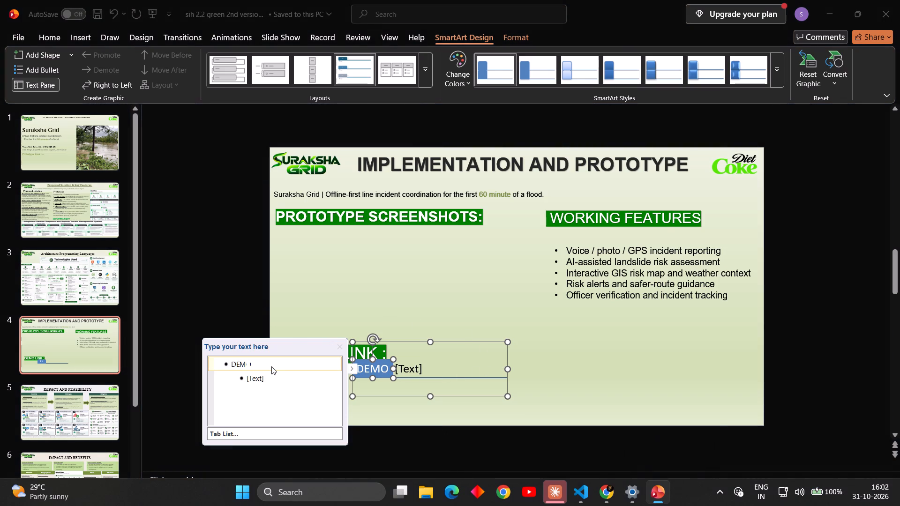
key(space)
text(LINK:)
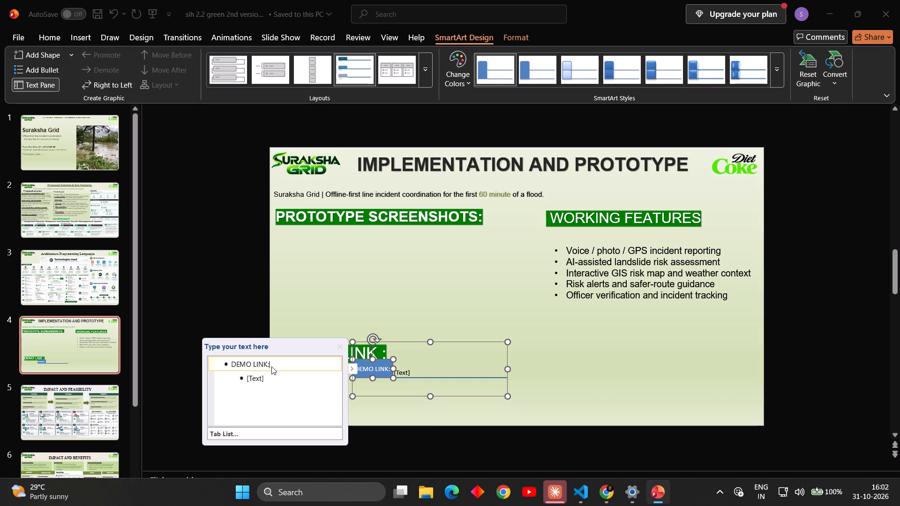
Delete the empty sub-item of the "DEMO LINK:" tab and deselect the graphic.
click(271, 379)
key(BackSpace)
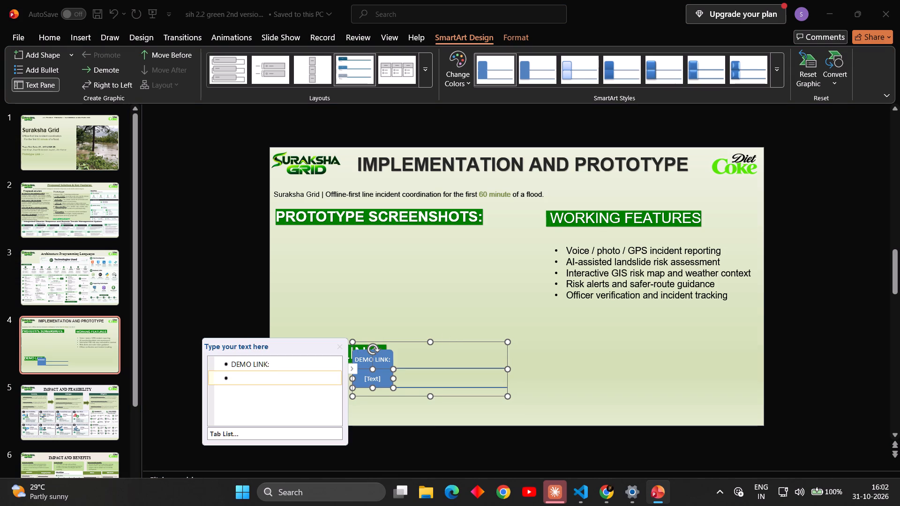
key(BackSpace)
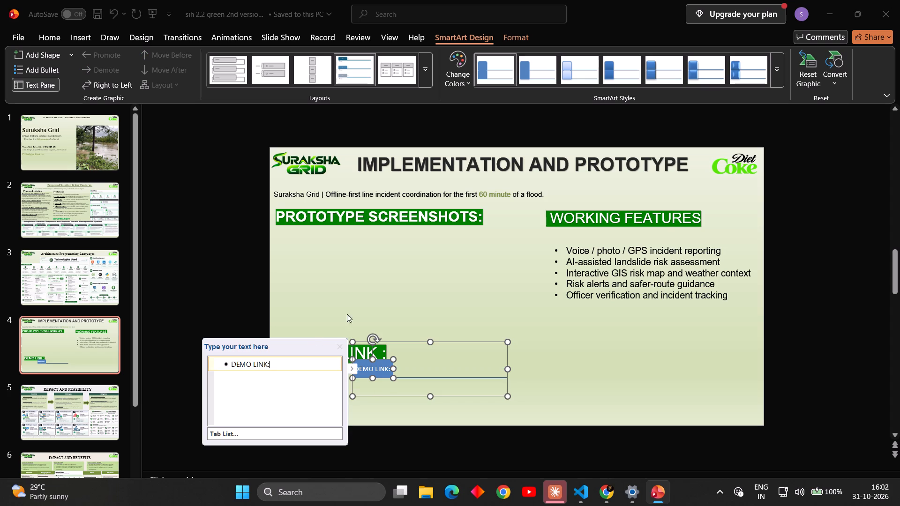
click(373, 294)
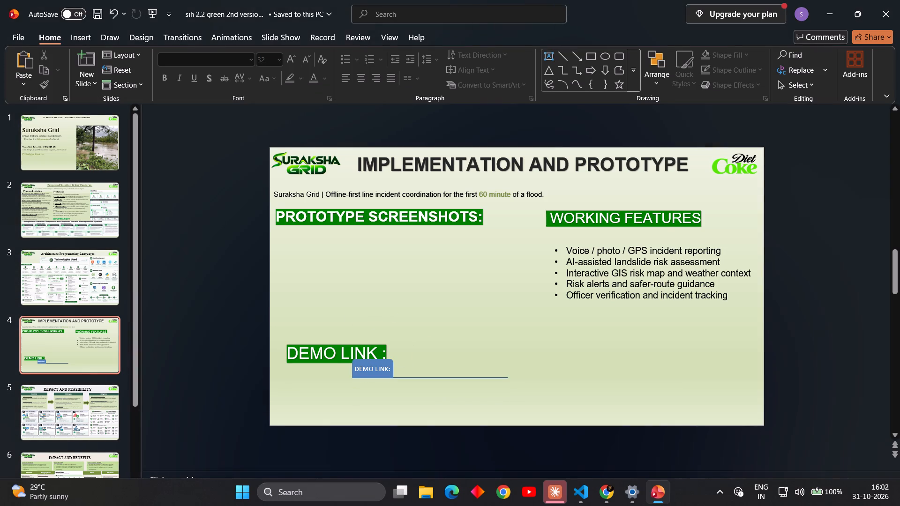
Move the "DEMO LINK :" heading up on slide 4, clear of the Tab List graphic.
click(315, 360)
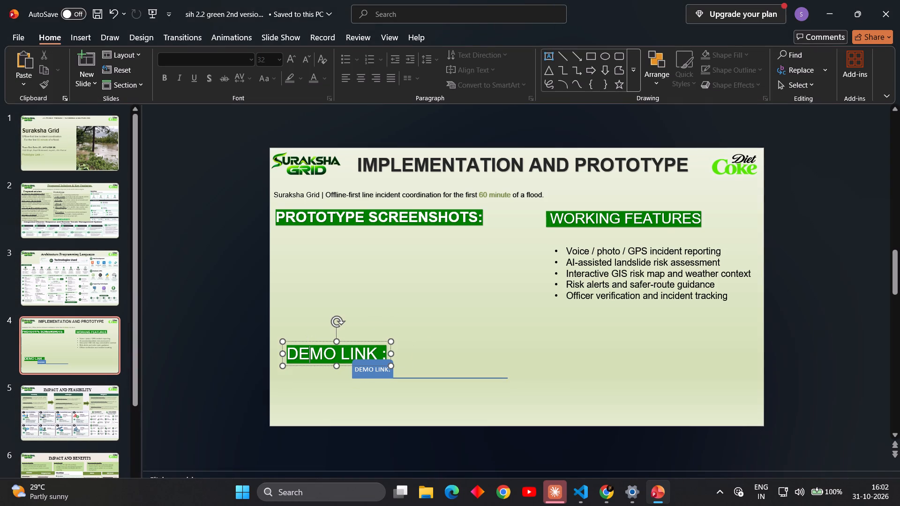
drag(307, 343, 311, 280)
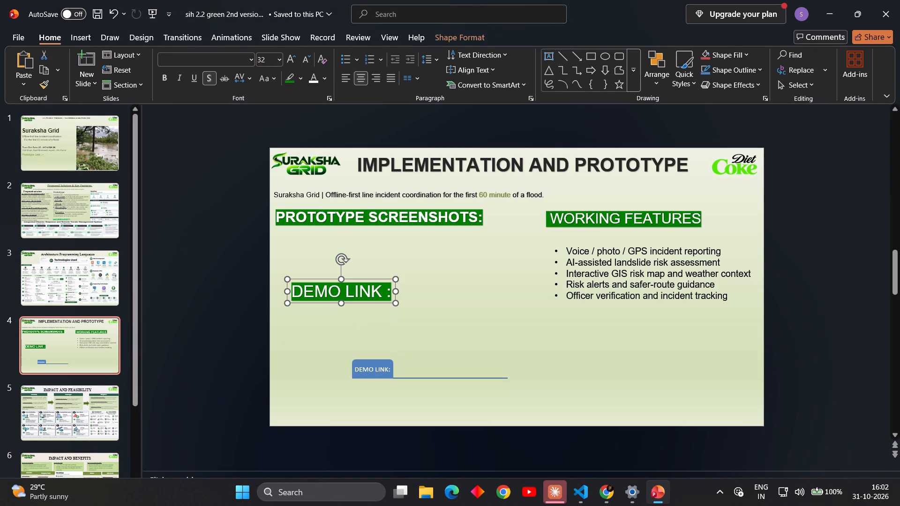
Move the Tab List graphic to the lower-left area of slide 4, near the slide's left edge.
click(366, 374)
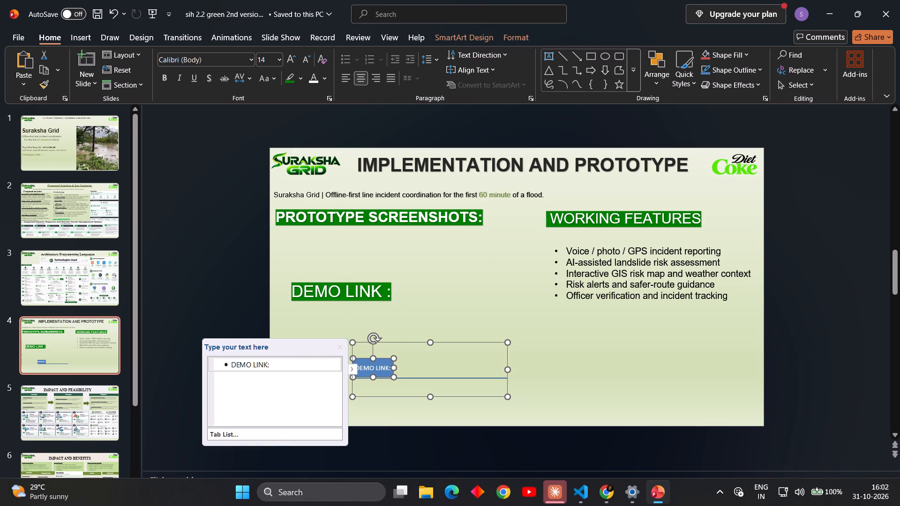
drag(409, 343, 360, 333)
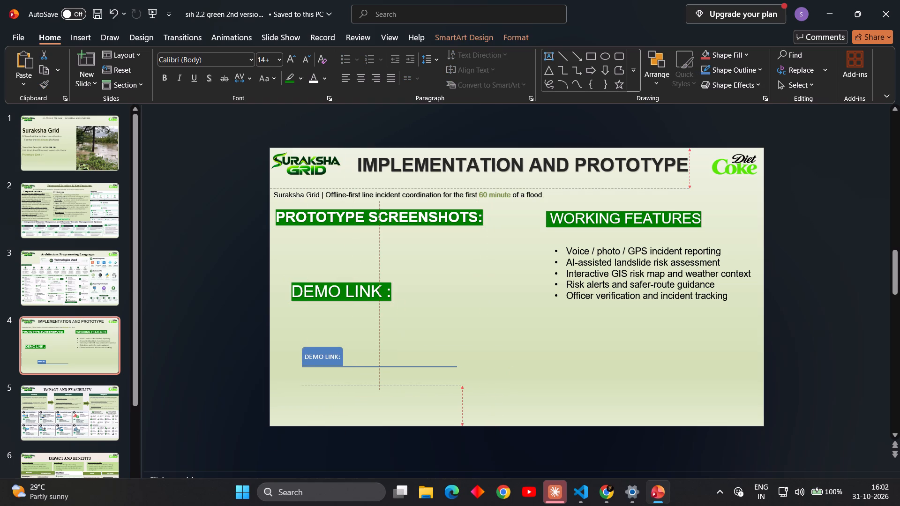
drag(360, 333, 344, 336)
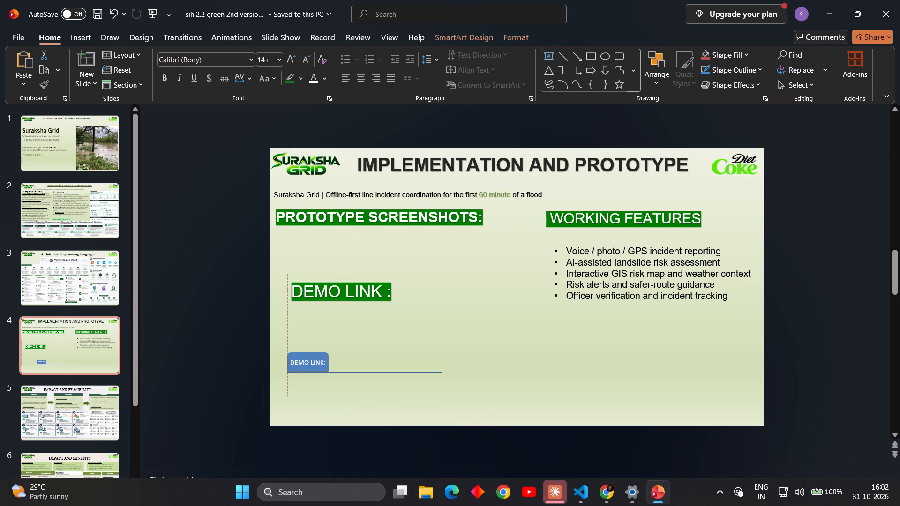
drag(344, 336, 339, 337)
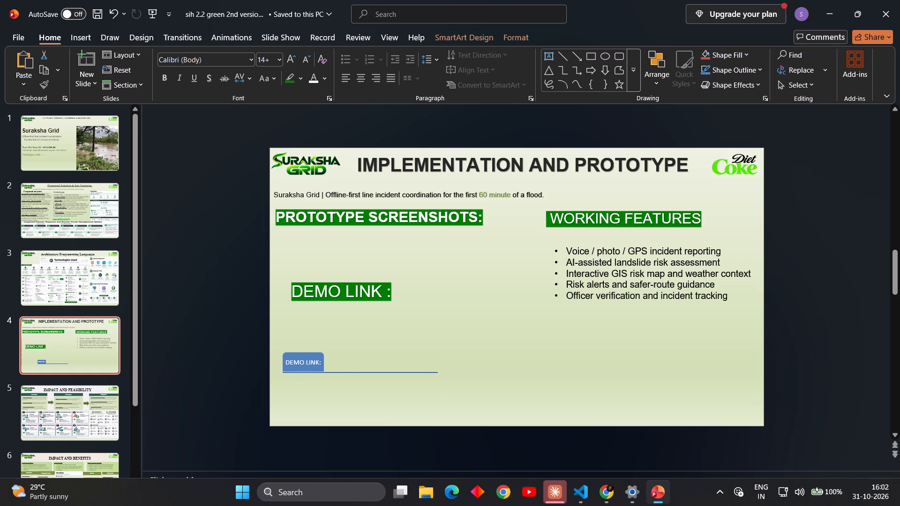
drag(339, 337, 340, 337)
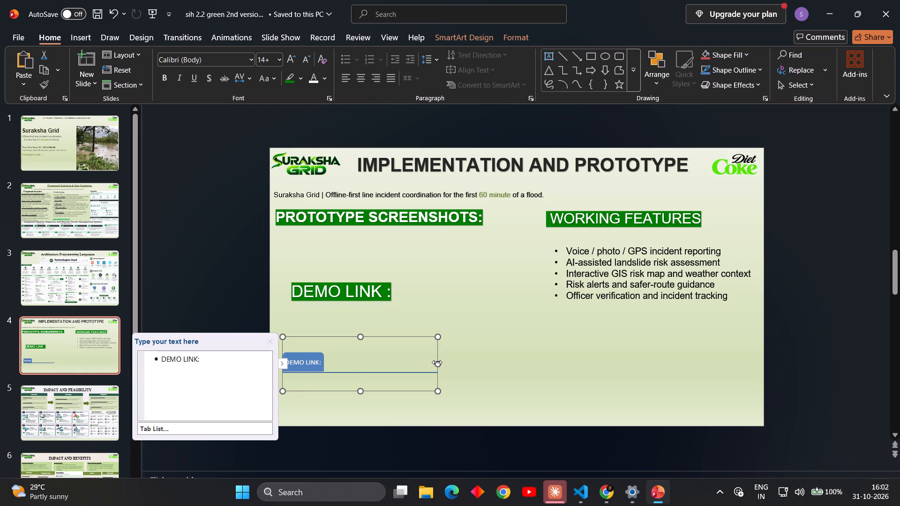
Widen the Tab List graphic so its line extends nearly to the slide's right edge.
click(437, 363)
drag(439, 363, 674, 357)
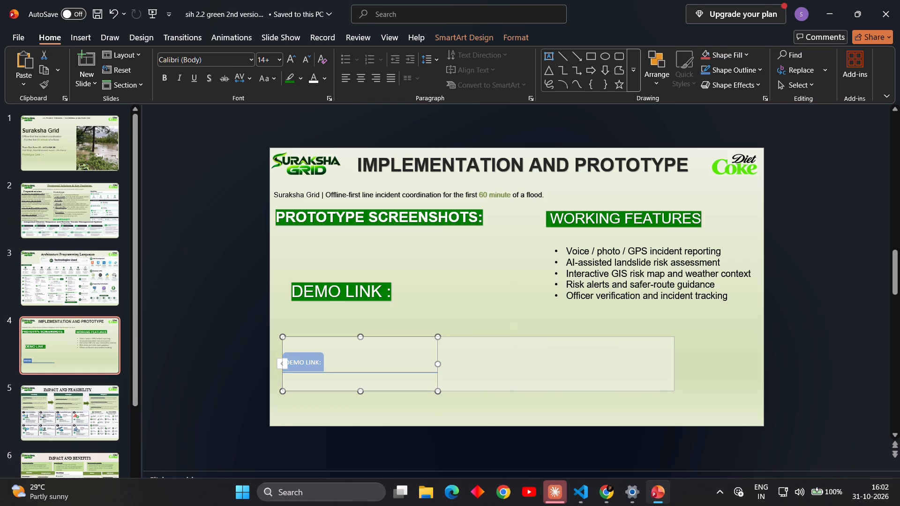
drag(674, 357, 728, 353)
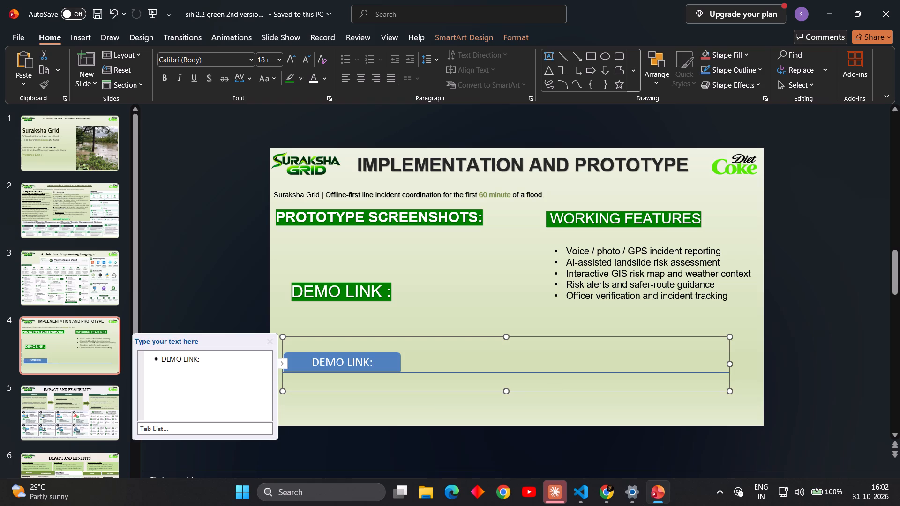
Fill the "DEMO LINK:" tab with the standard green colour and deselect the graphic.
right_click(340, 366)
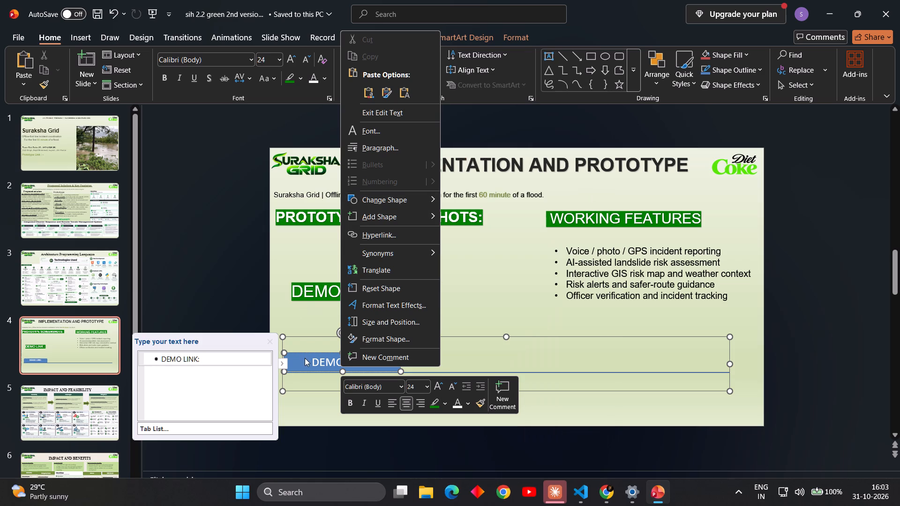
click(305, 358)
right_click(305, 358)
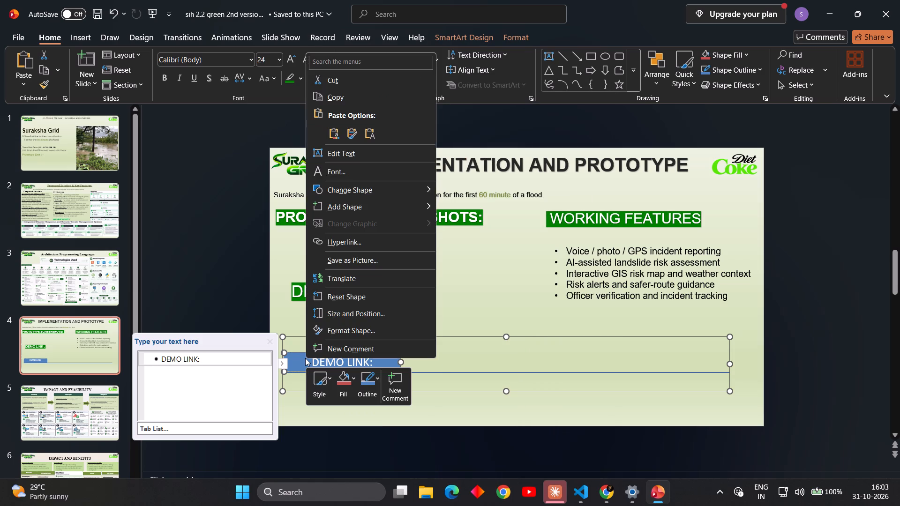
click(351, 377)
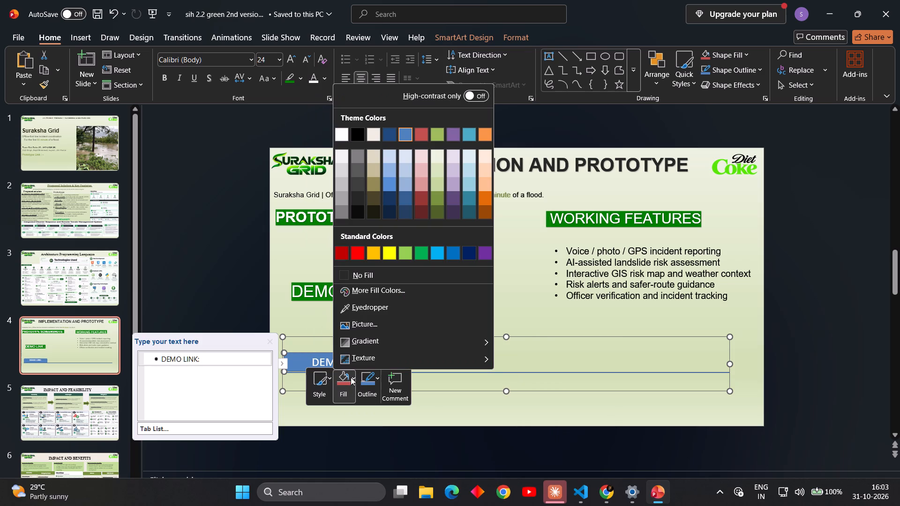
click(422, 252)
click(523, 305)
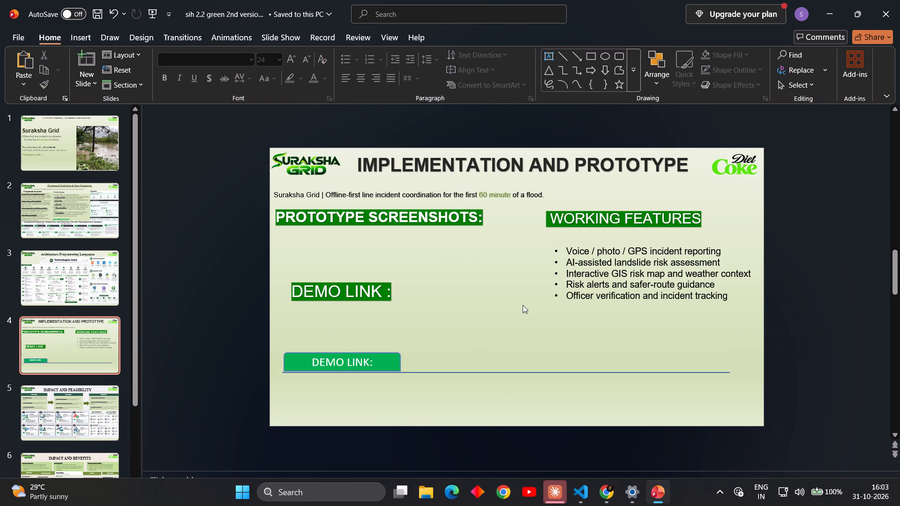
Delete the old "DEMO LINK :" text heading above the Tab List graphic.
click(307, 300)
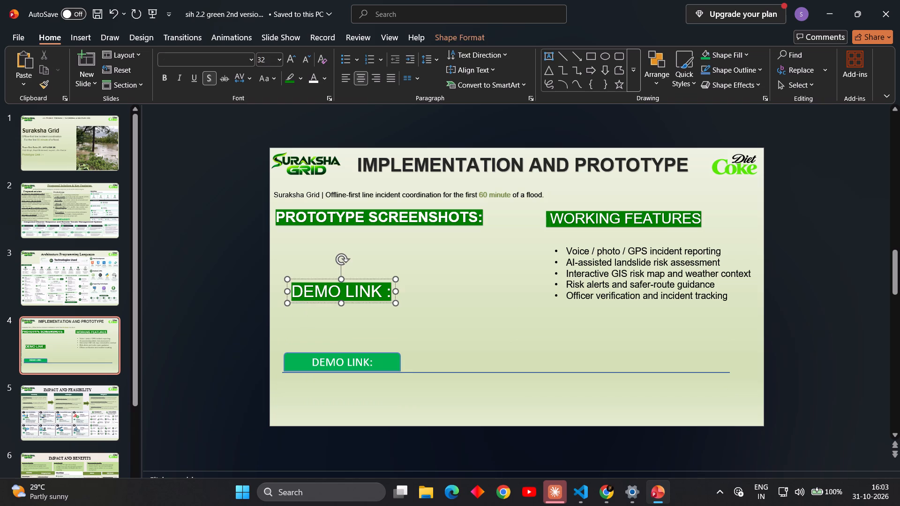
click(306, 279)
key(Delete)
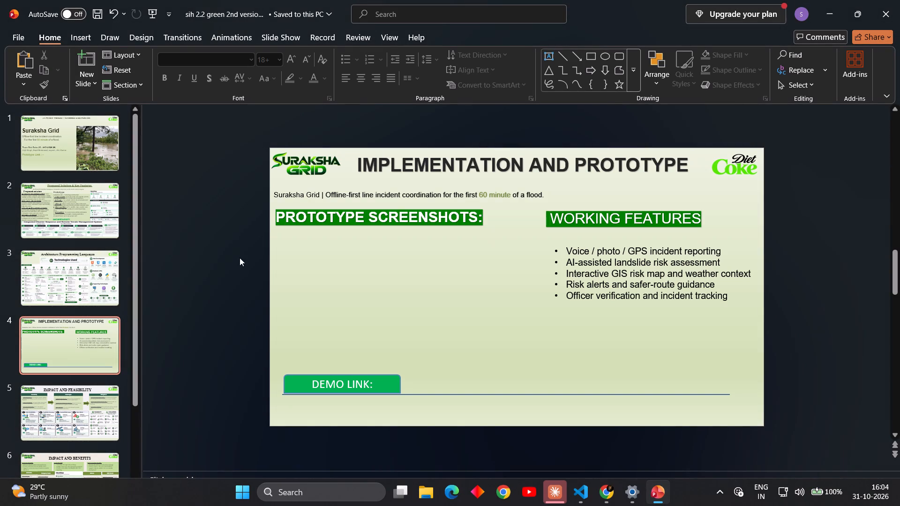
Delete the SIH template footer text at the bottom of slide 2, "Proposed Solution & Key Features".
click(75, 156)
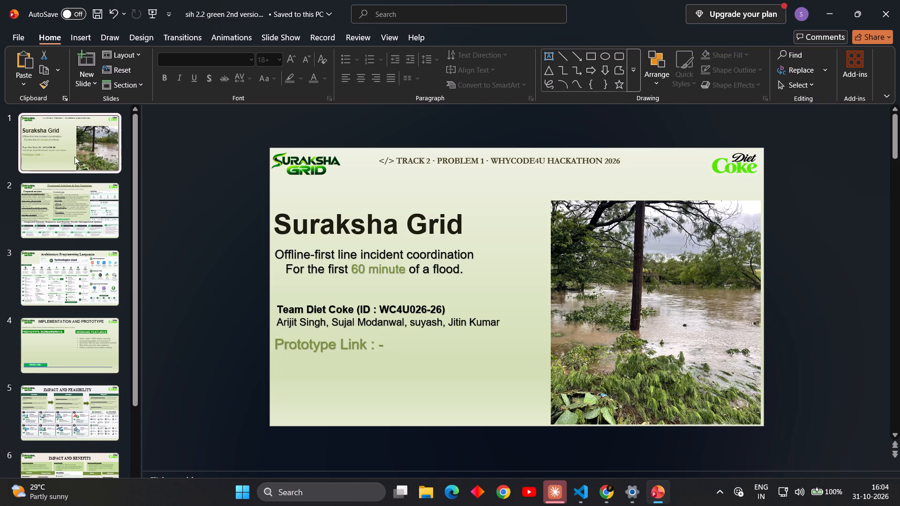
key(Down)
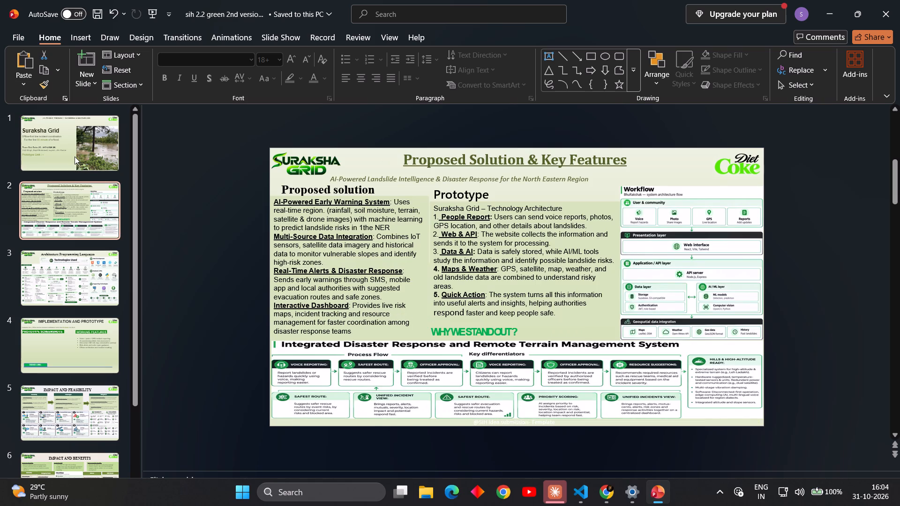
key(Down)
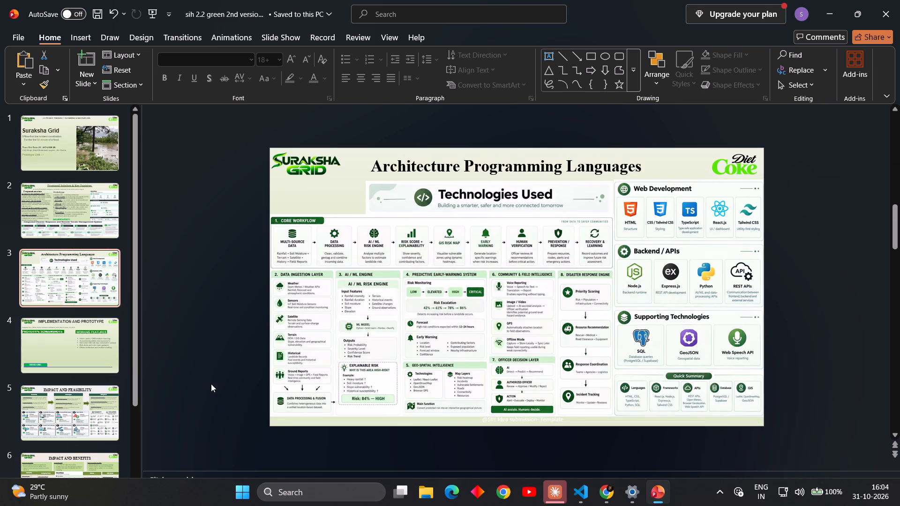
key(Up)
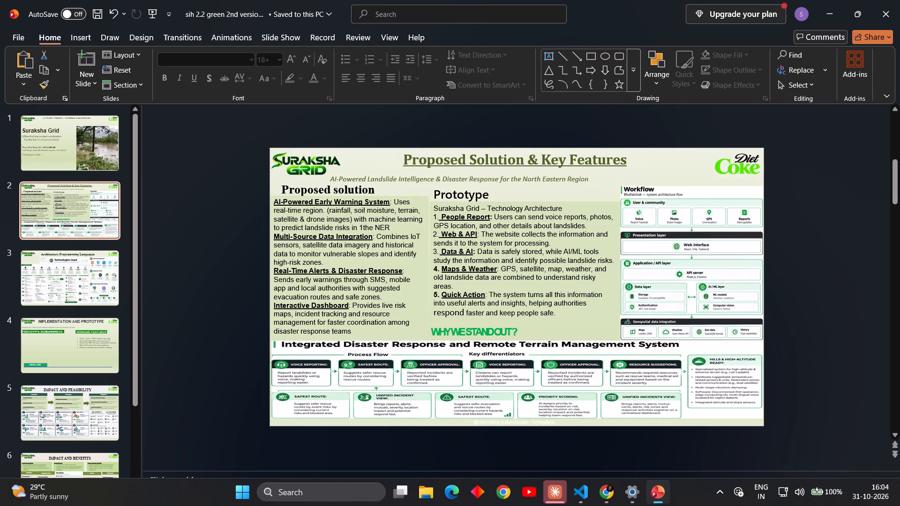
click(490, 420)
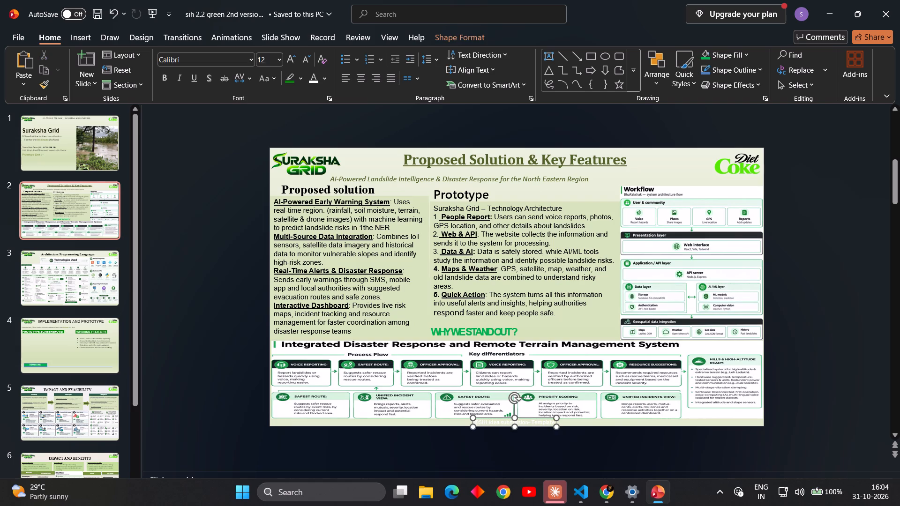
key(ctrl+a)
key(BackSpace)
key(BackSpace)
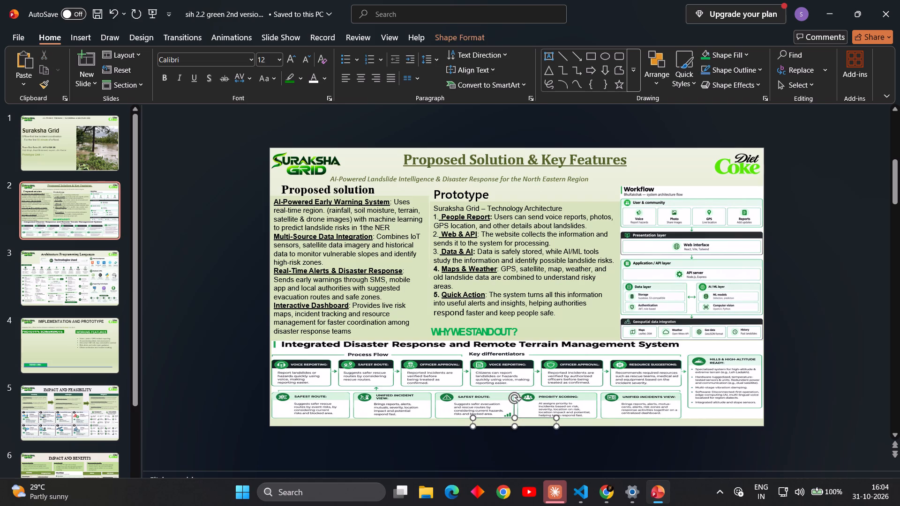
click(452, 422)
double_click(452, 422)
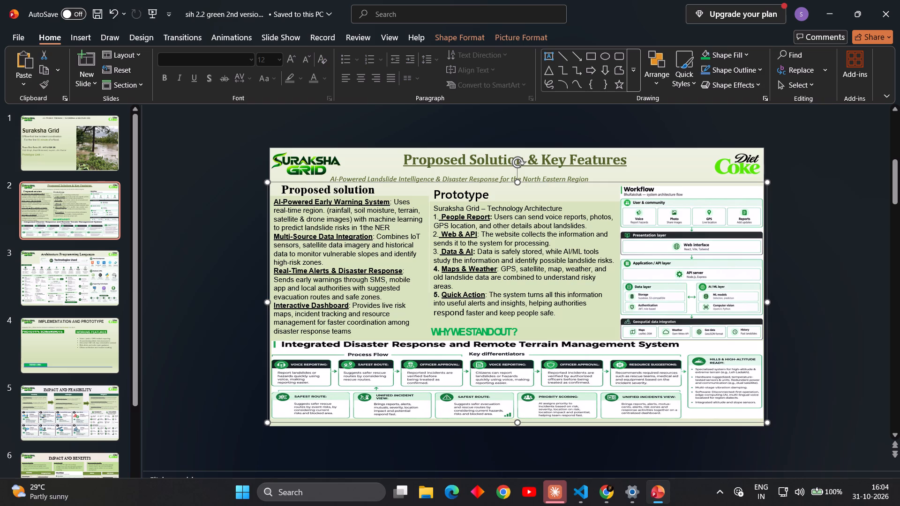
click(465, 402)
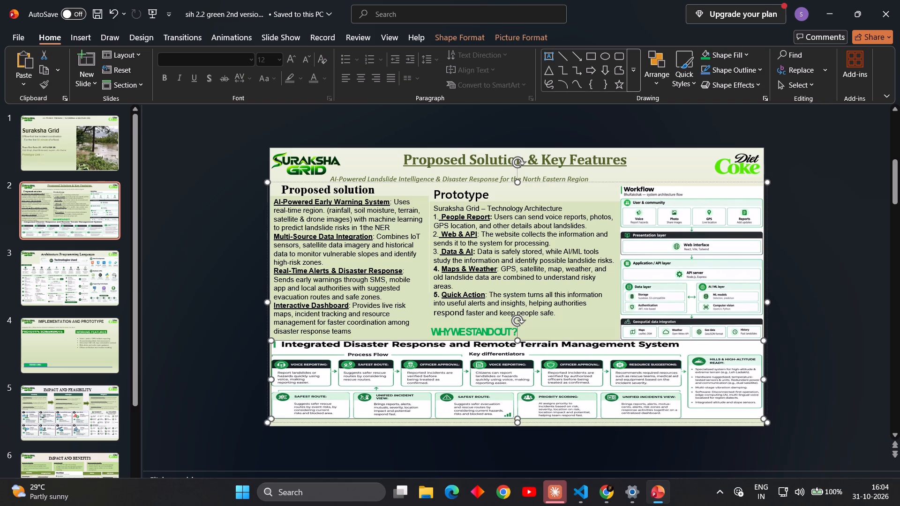
click(516, 419)
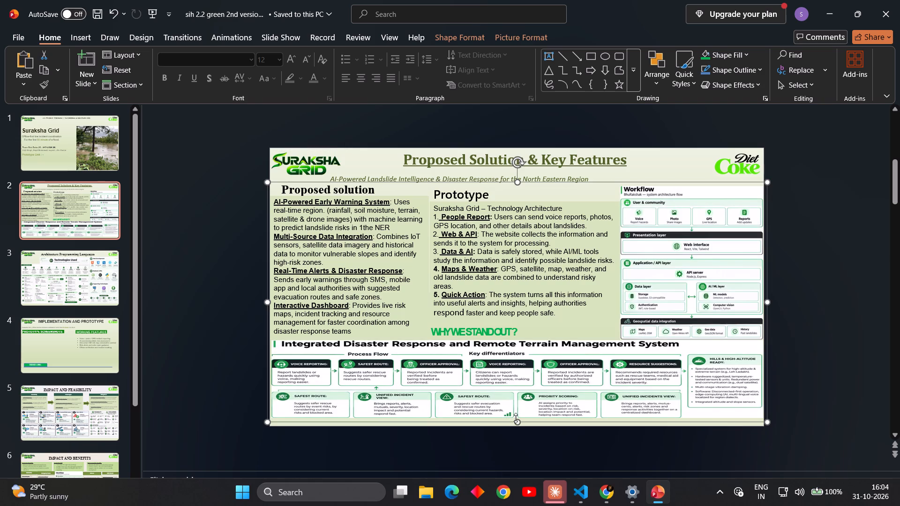
click(806, 373)
Delete the SIH template footer text at the bottom of slide 3, "Architecture Programming Languages".
key(Down)
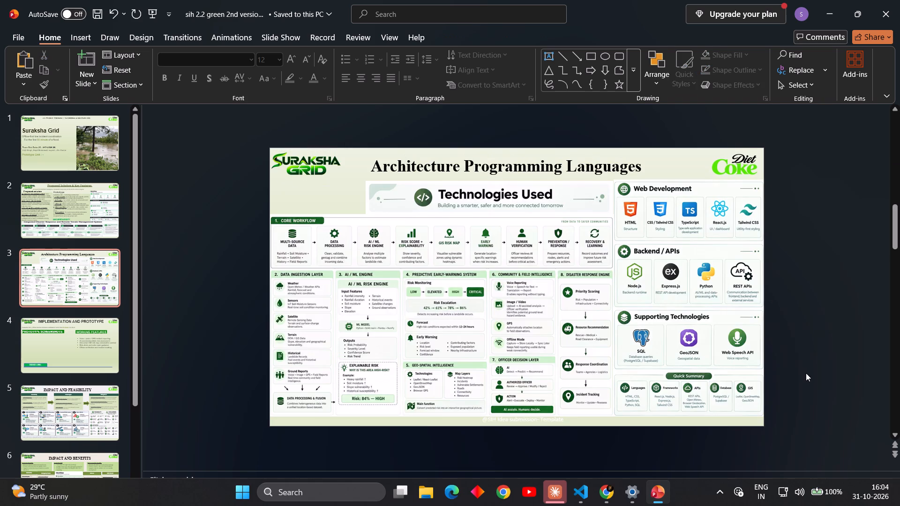
click(540, 419)
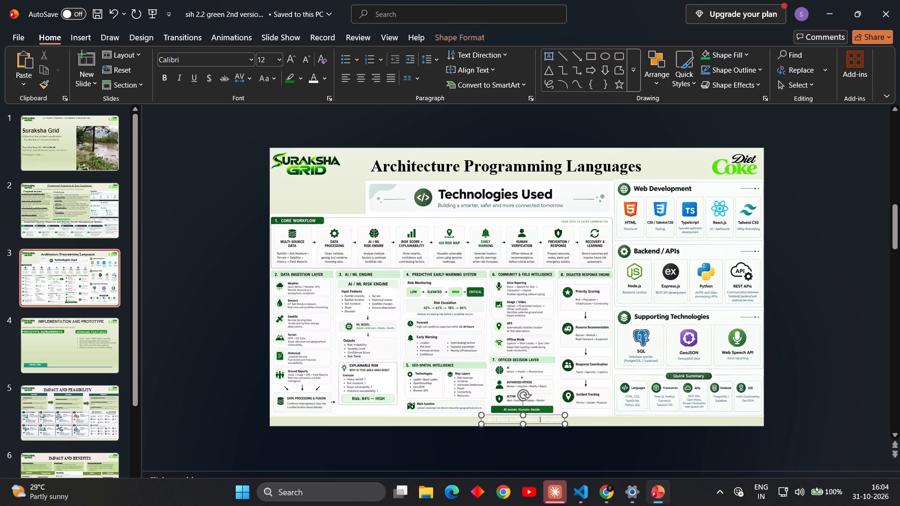
key(ctrl+a)
key(ctrl+BackSpace)
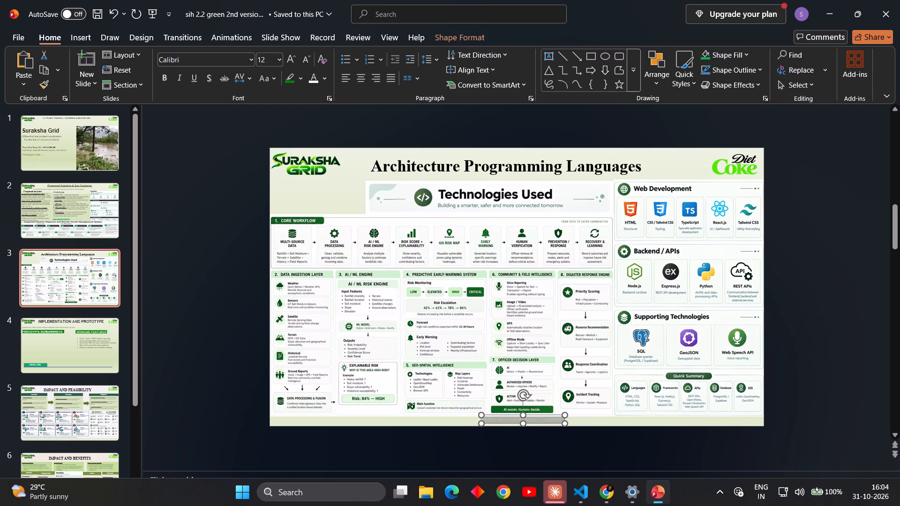
Clear the remaining selected content from the footer text box at the bottom of slide 3, "Architecture Programming Languages".
key(BackSpace)
key(Delete)
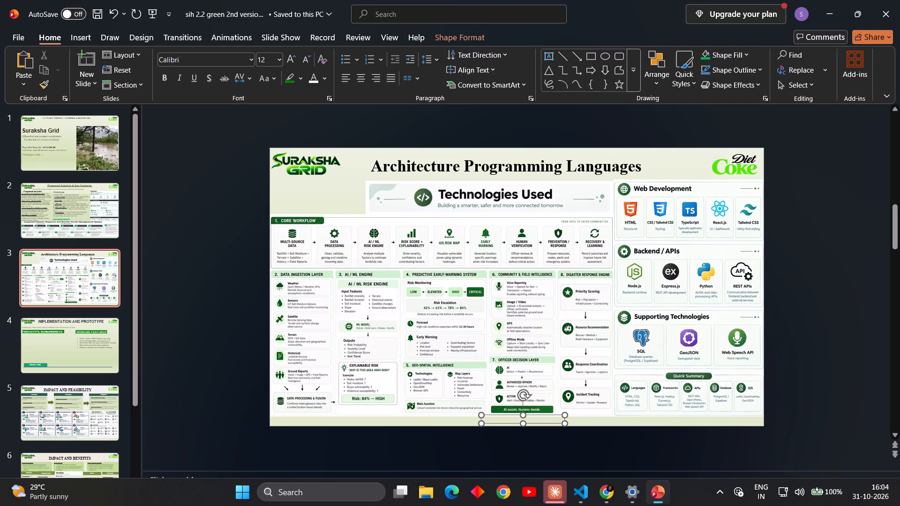
click(511, 412)
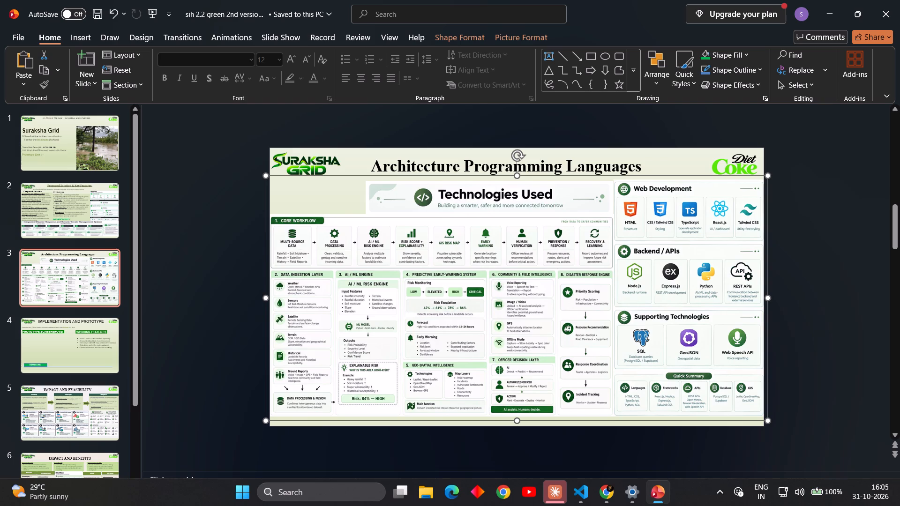
click(506, 421)
click(503, 428)
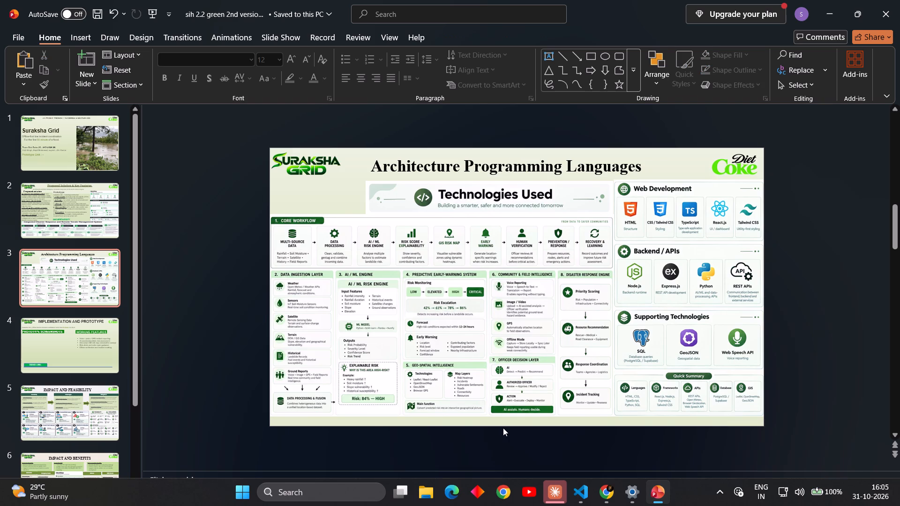
Save the presentation.
key(Down)
key(Down)
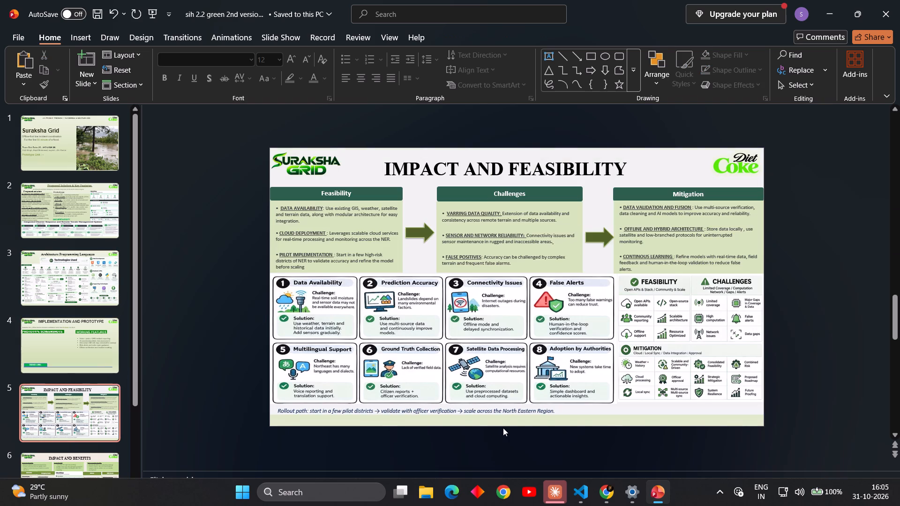
key(ctrl+s)
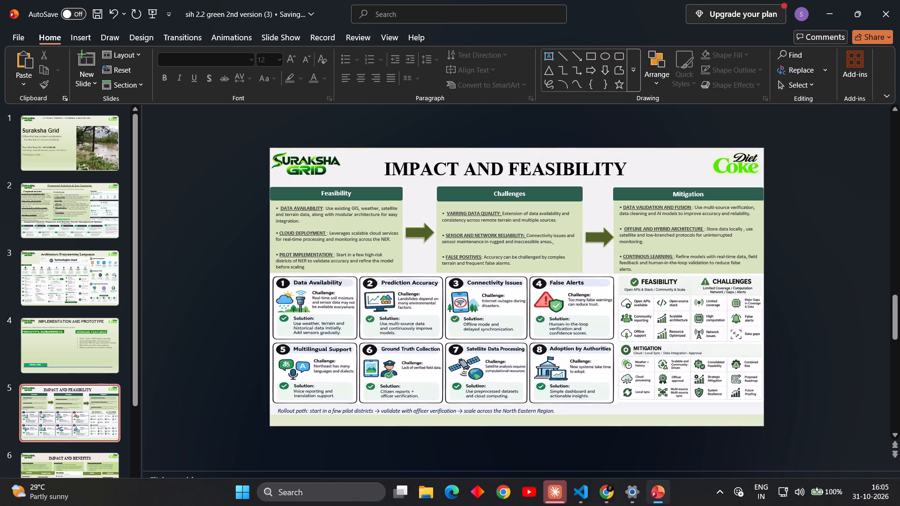
Check the slides through "Research and References" for leftover footers, and review the deck again from the title slide to "Impact and Benefits".
key(Down)
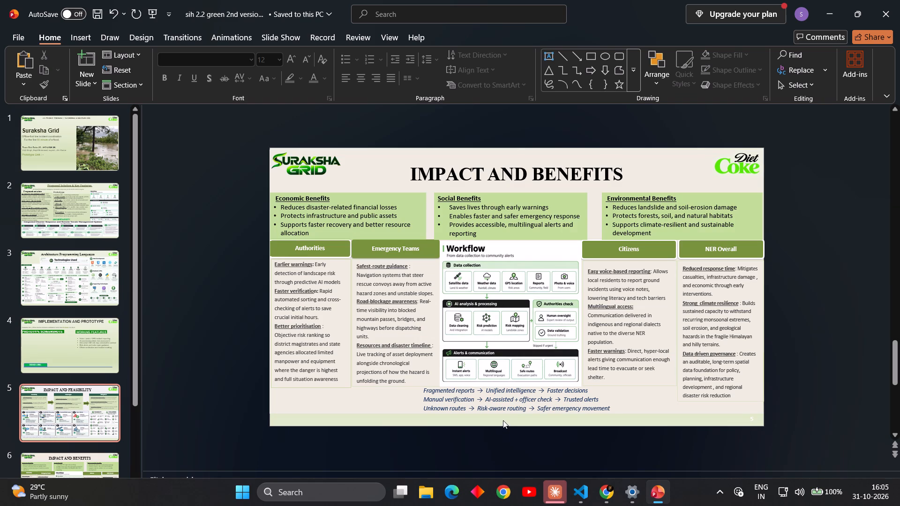
click(503, 420)
key(Down)
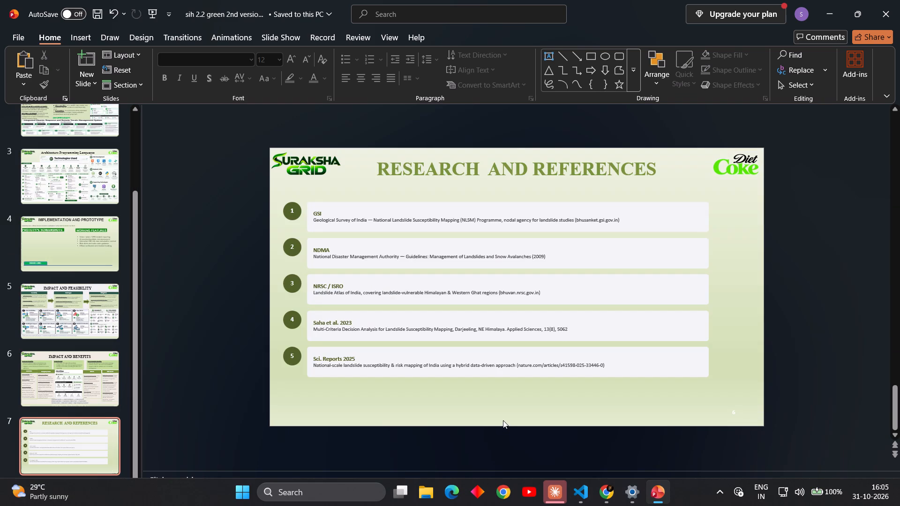
key(Down)
key(Down)
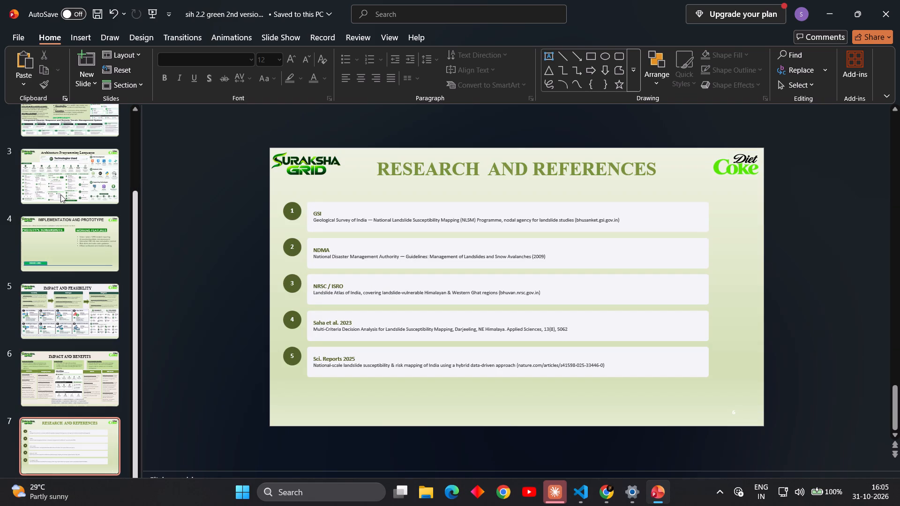
scroll(60, 194, up, 6)
click(67, 136)
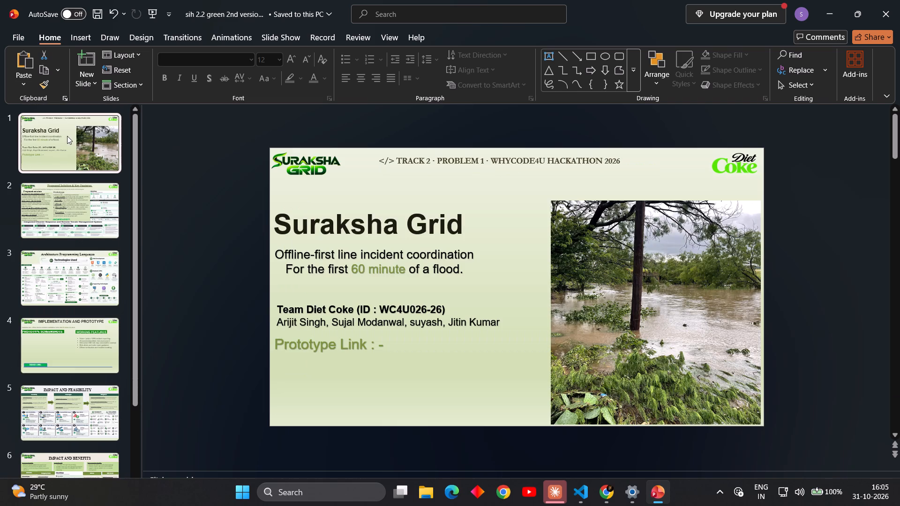
key(Down)
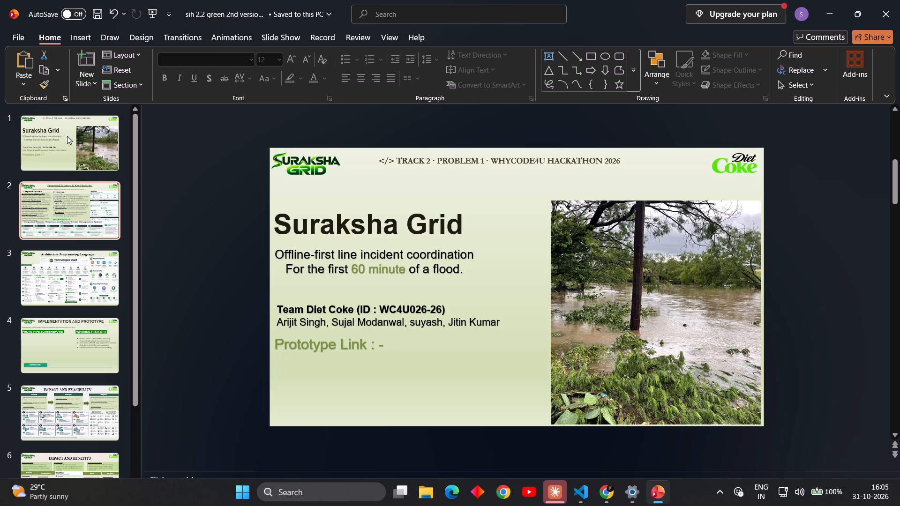
key(Right)
key(Down)
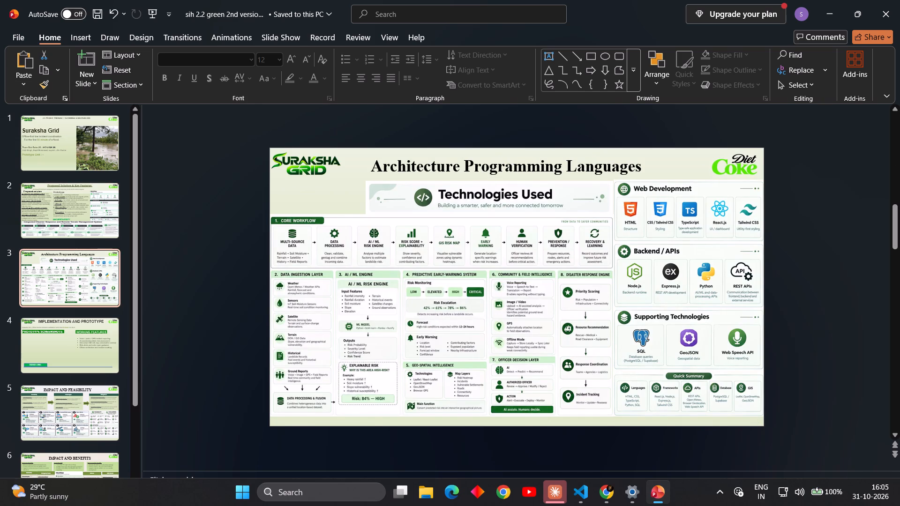
key(Down)
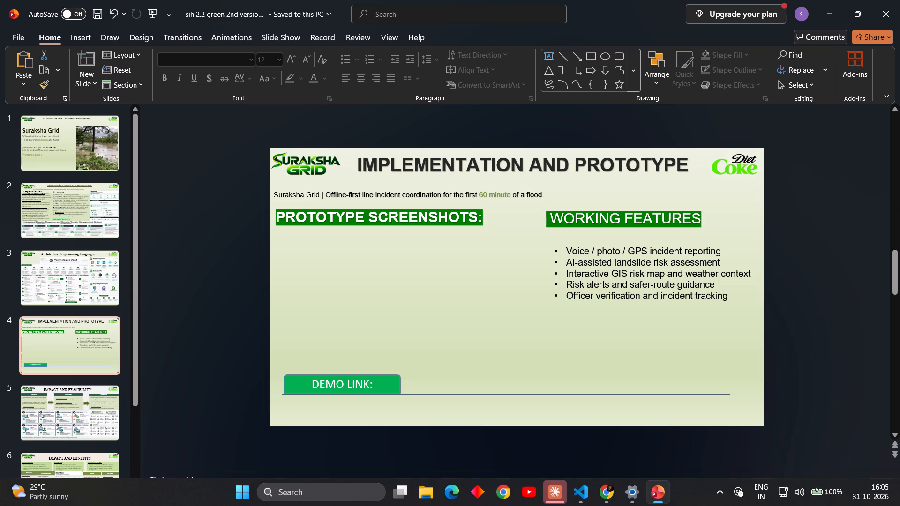
key(Down)
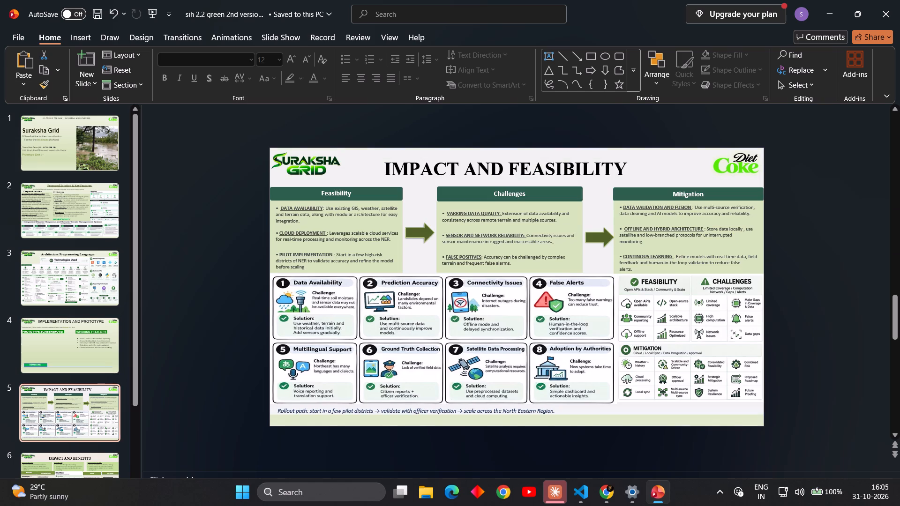
key(Down)
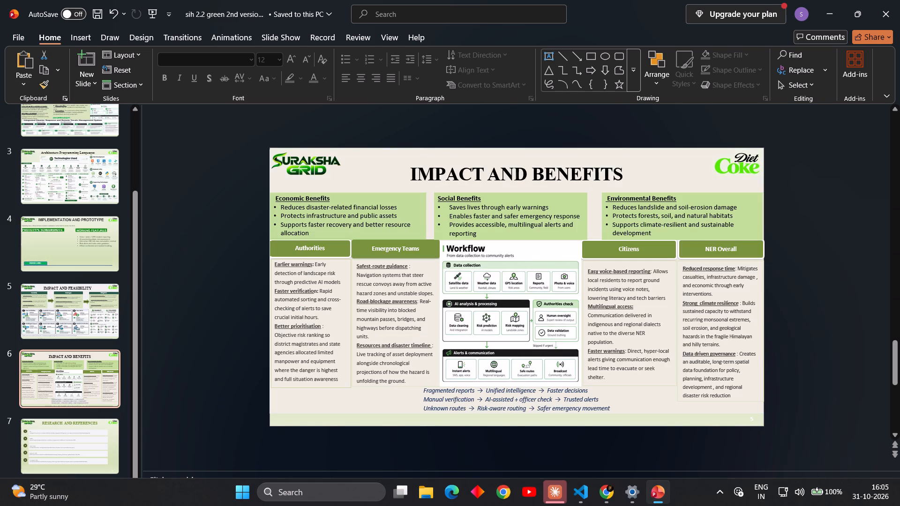
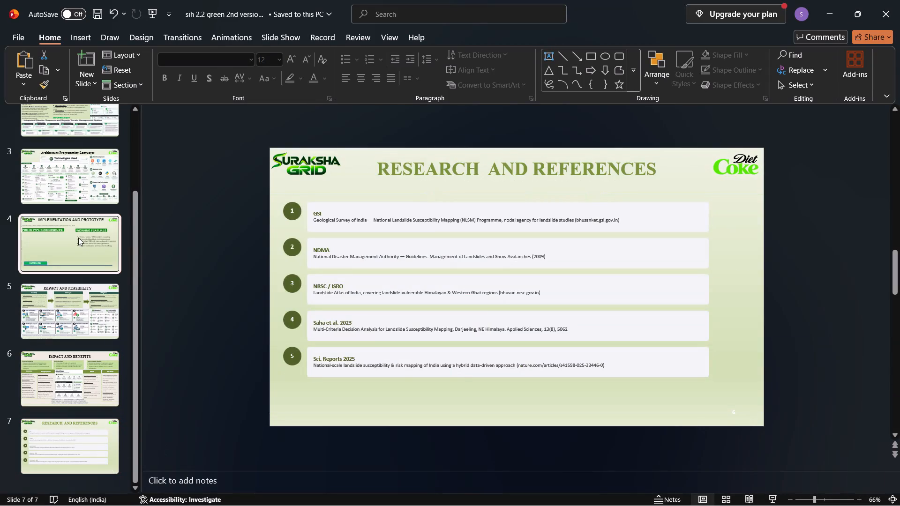
Open the "DEMO LINK:" SmartArt text for editing at the bottom of slide 4, "Implementation and Prototype".
click(421, 383)
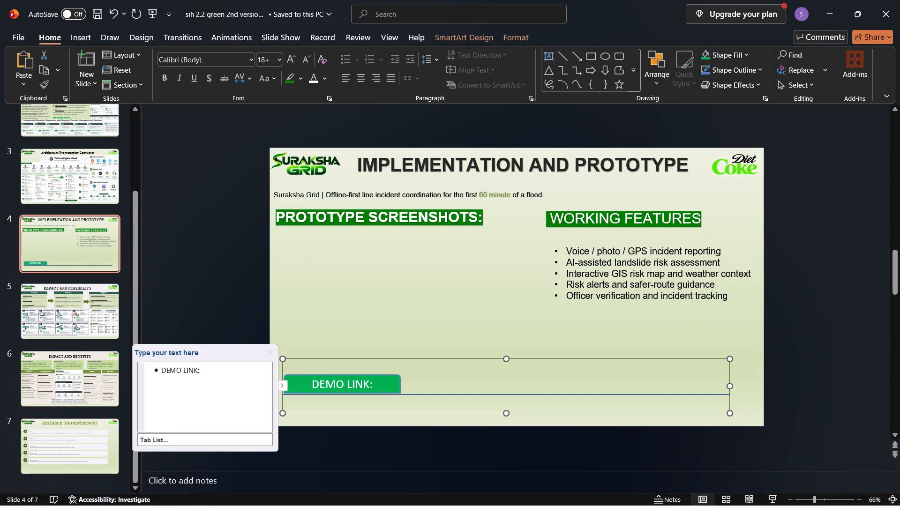
click(202, 390)
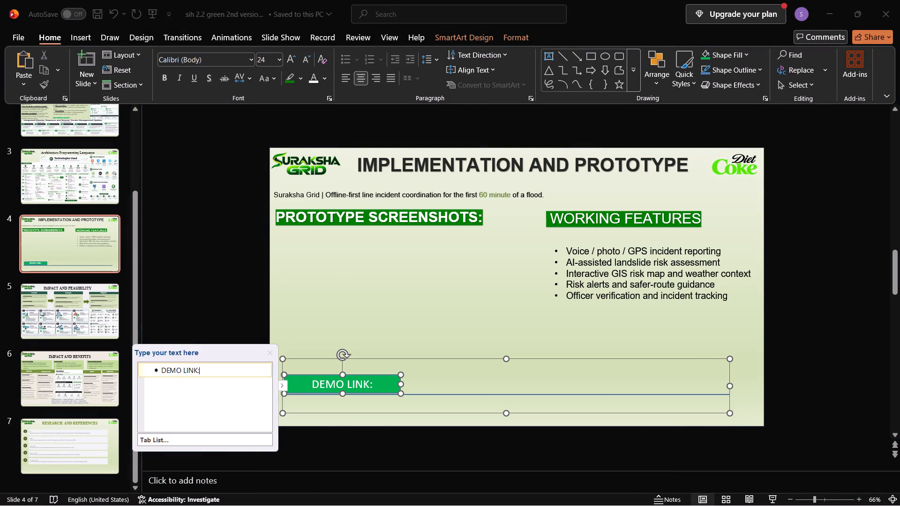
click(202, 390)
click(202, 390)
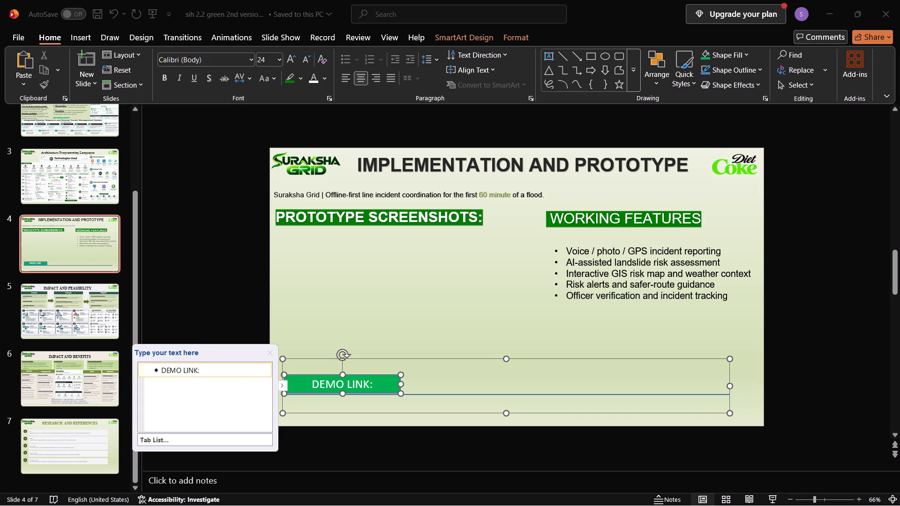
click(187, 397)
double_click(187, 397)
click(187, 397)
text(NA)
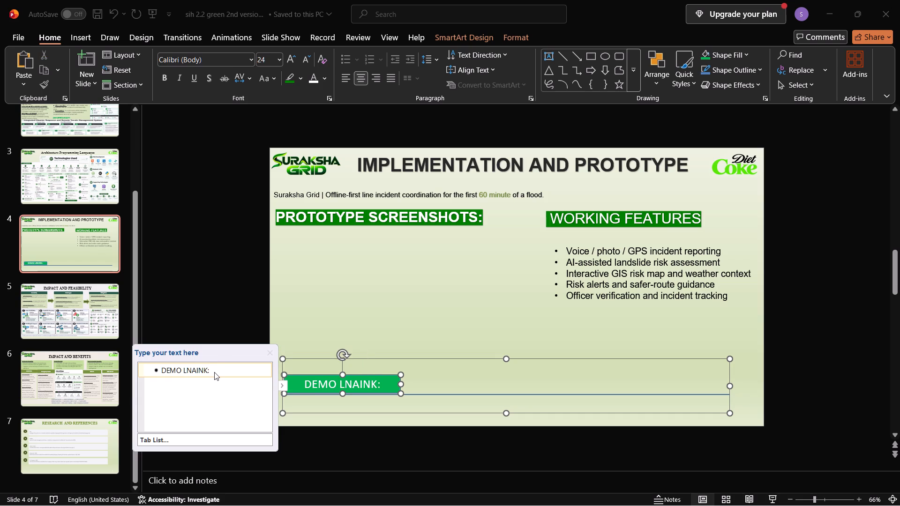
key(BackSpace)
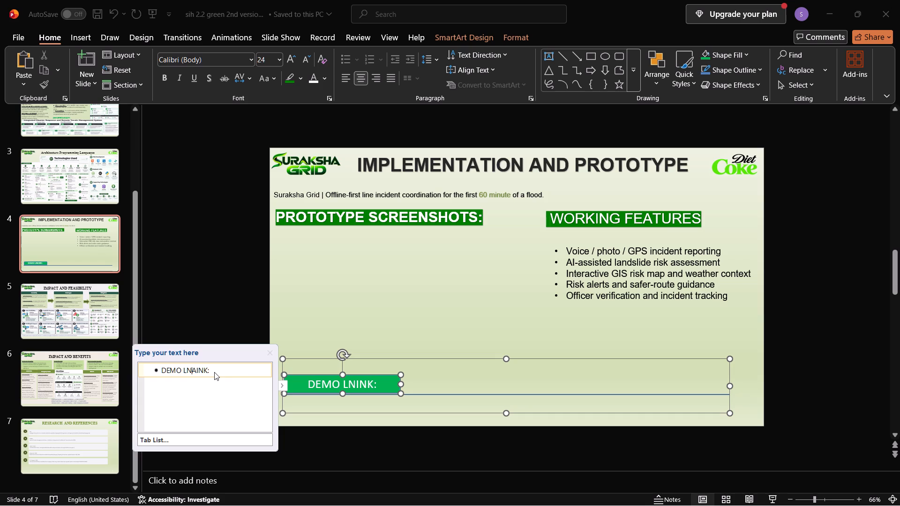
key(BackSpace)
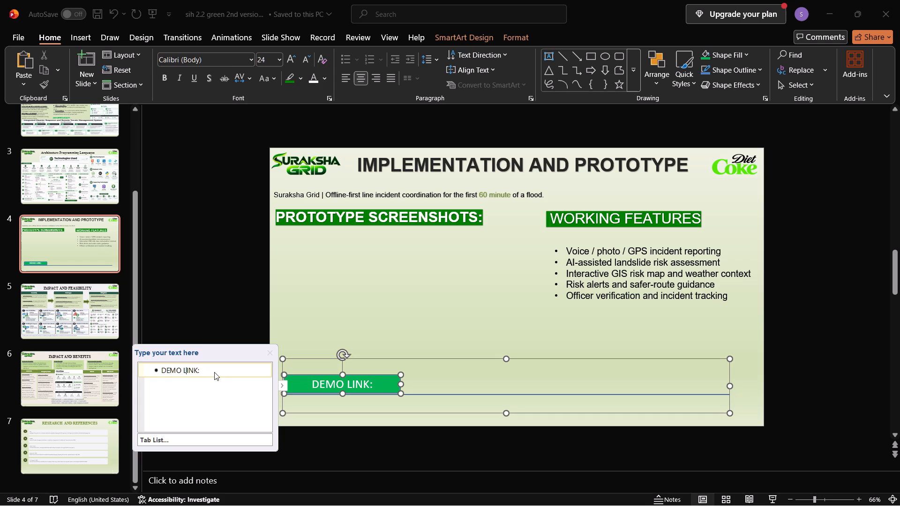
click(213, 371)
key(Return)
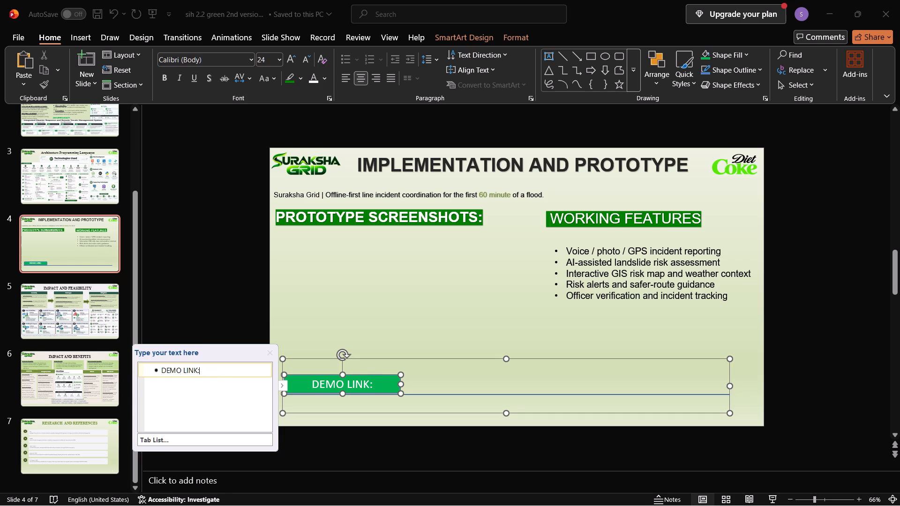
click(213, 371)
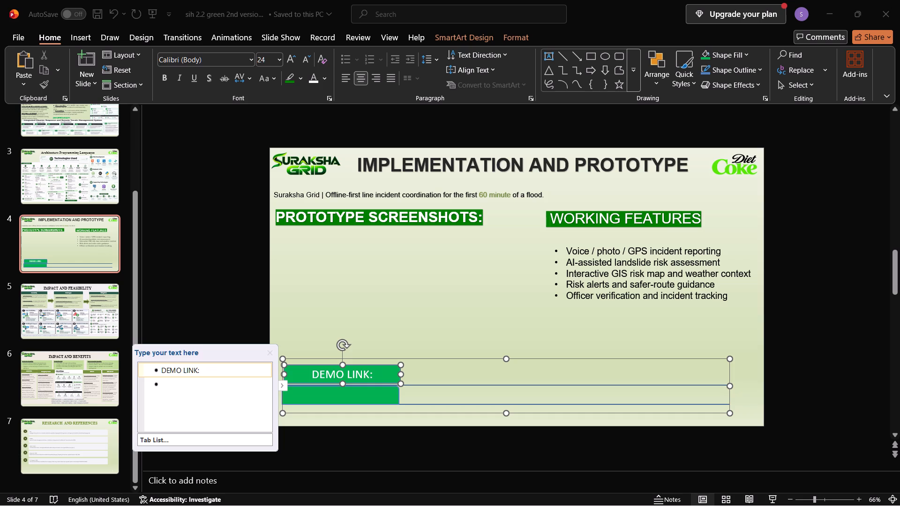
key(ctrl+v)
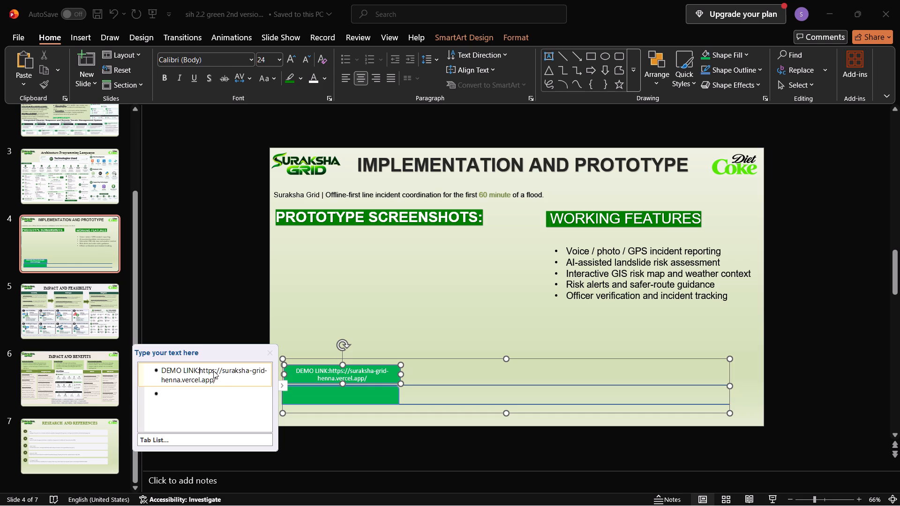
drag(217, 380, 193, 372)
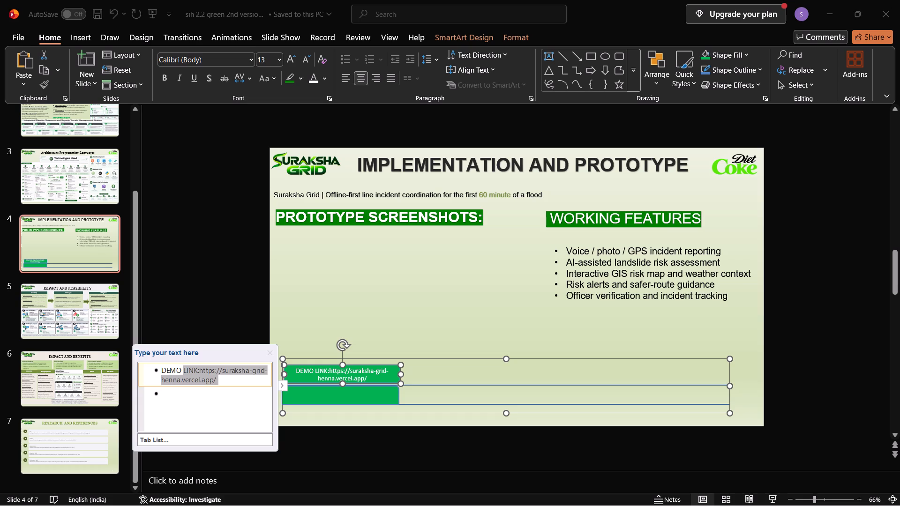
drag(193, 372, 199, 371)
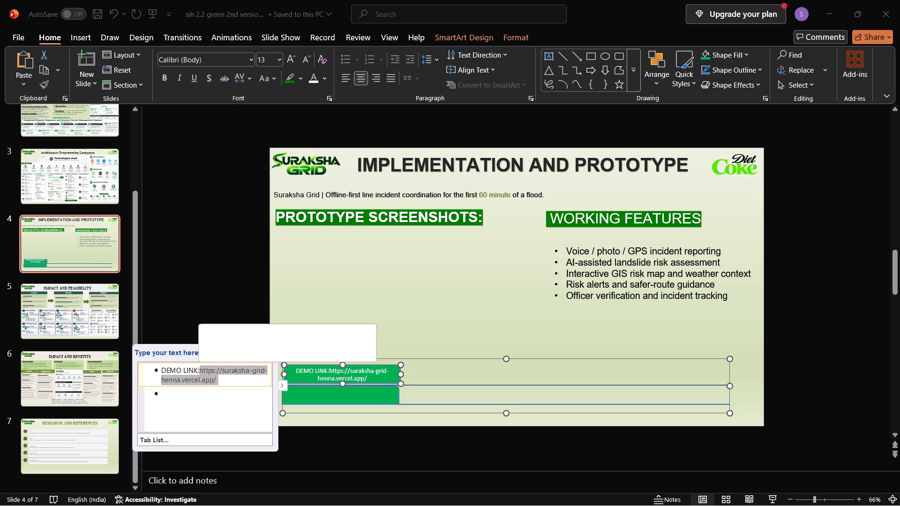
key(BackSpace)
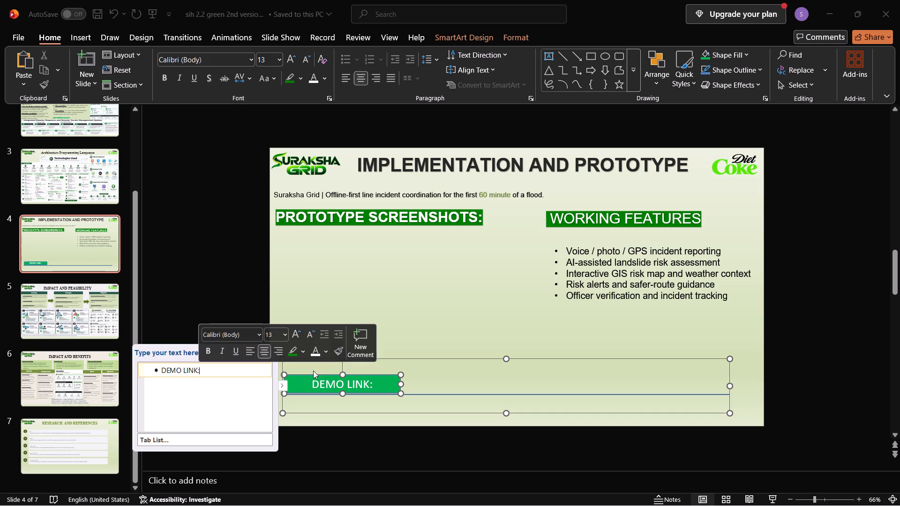
Cut the whole DEMO LINK SmartArt graphic from the bottom of the Implementation and Prototype slide.
click(414, 368)
right_click(414, 368)
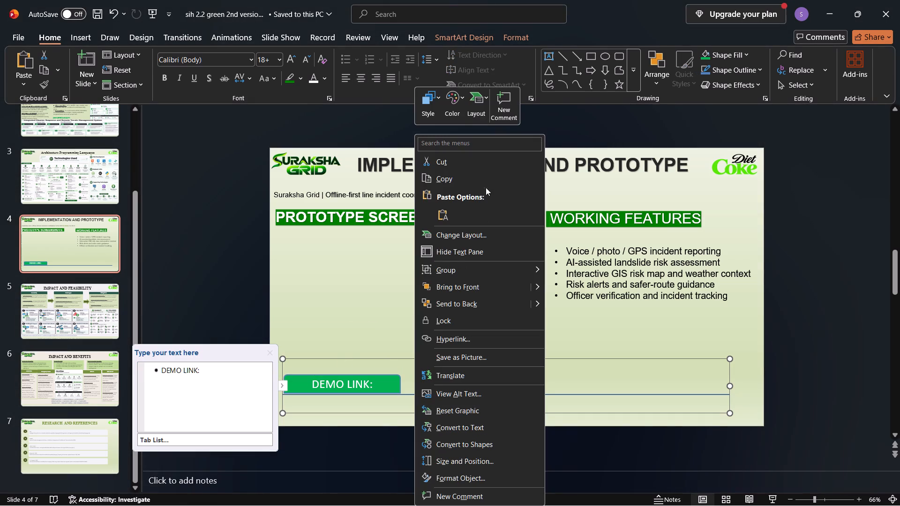
click(479, 161)
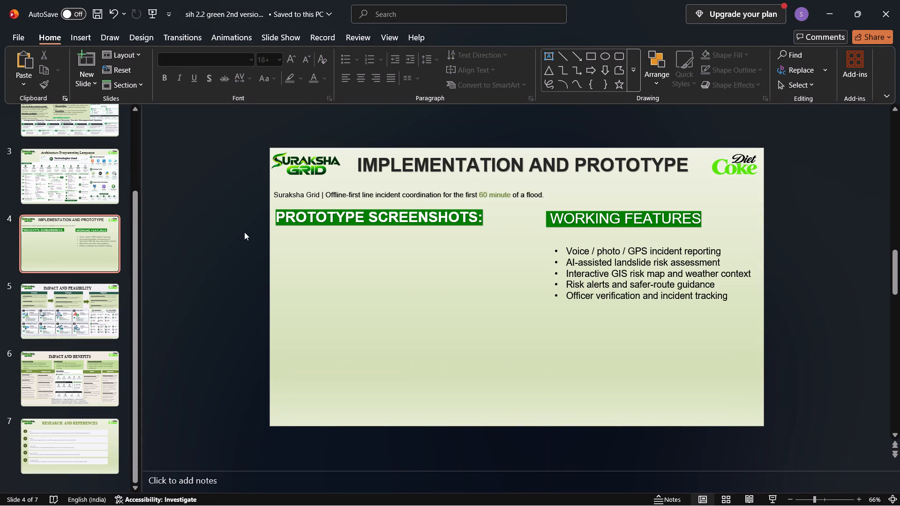
Start inserting a new object on the Implementation and Prototype slide.
click(83, 34)
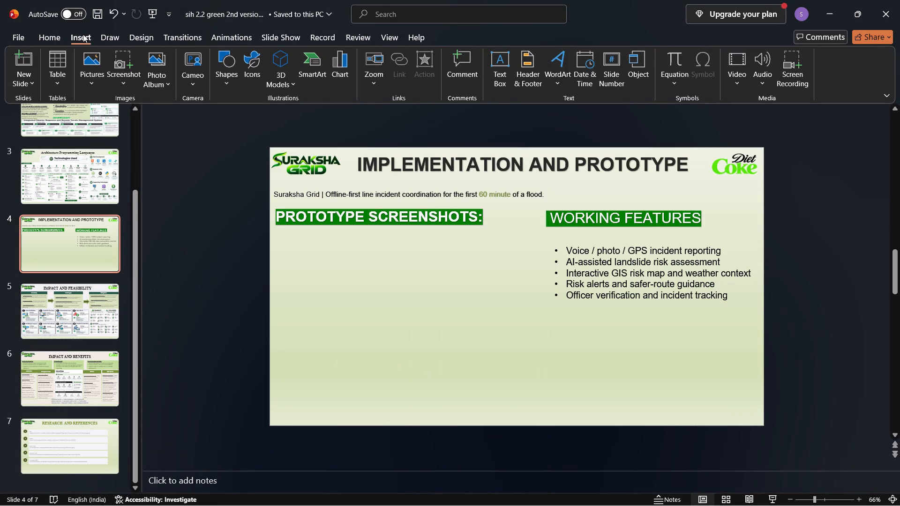
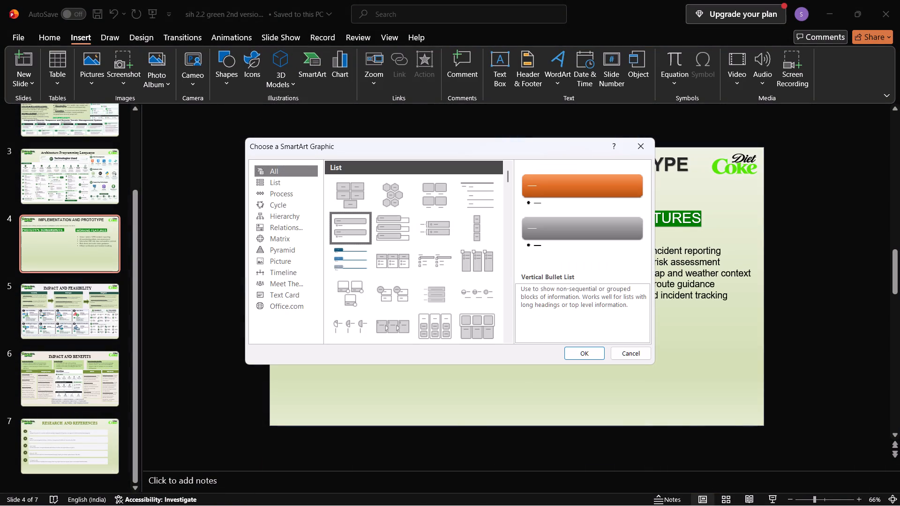
Insert a Vertical Bullet List SmartArt graphic on the Implementation and Prototype slide and delete its second heading with the sub-bullet beneath it.
click(573, 349)
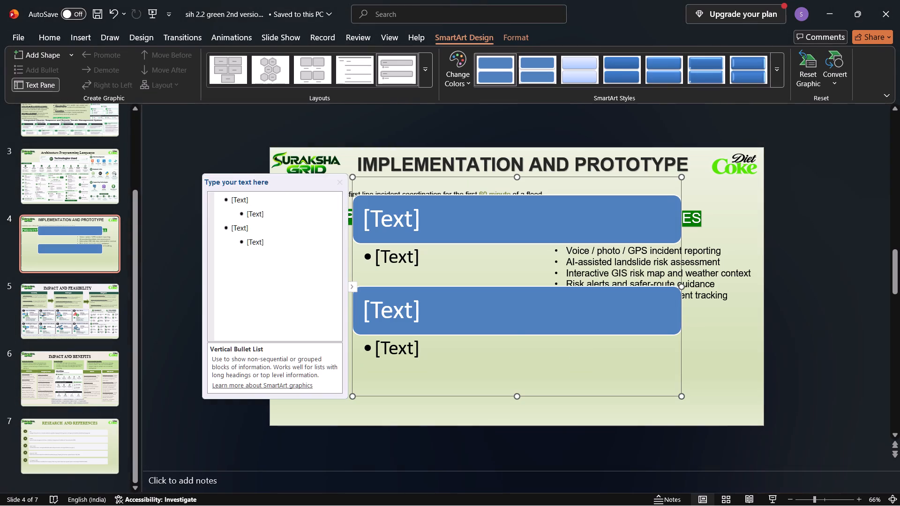
drag(279, 252, 222, 228)
key(BackSpace)
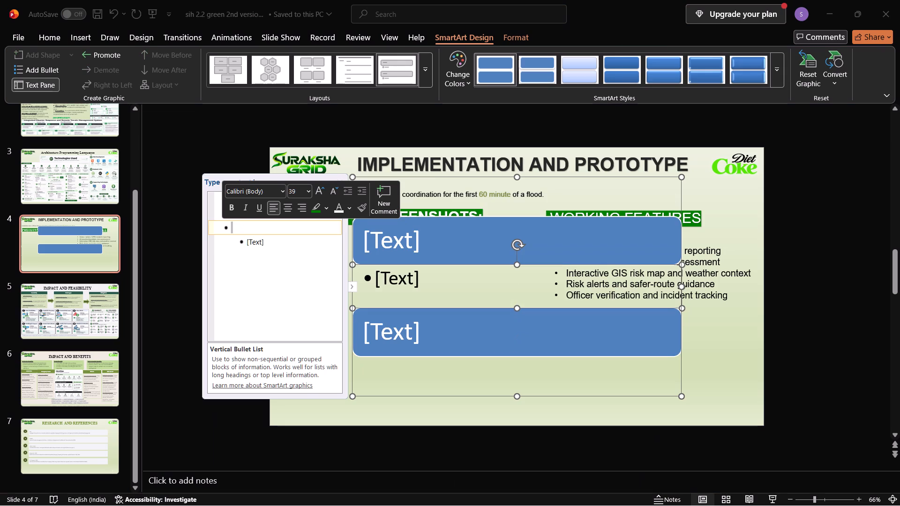
click(258, 232)
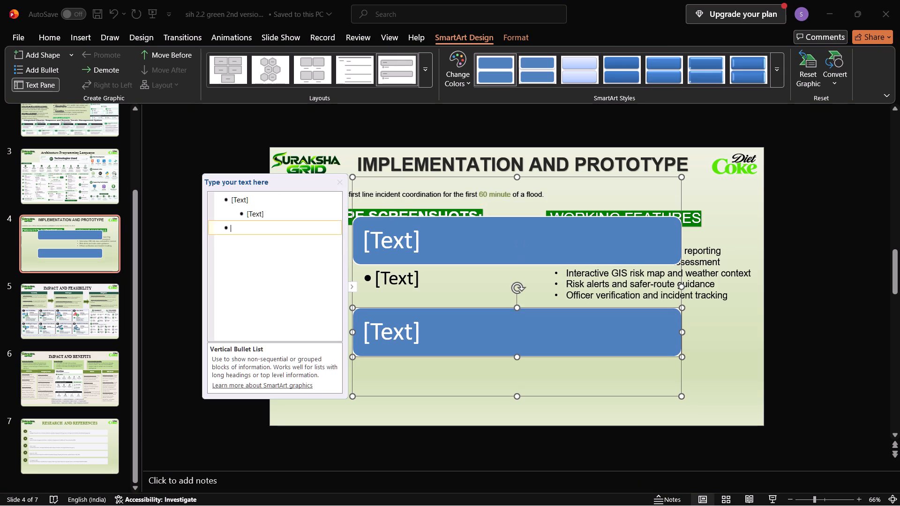
key(BackSpace)
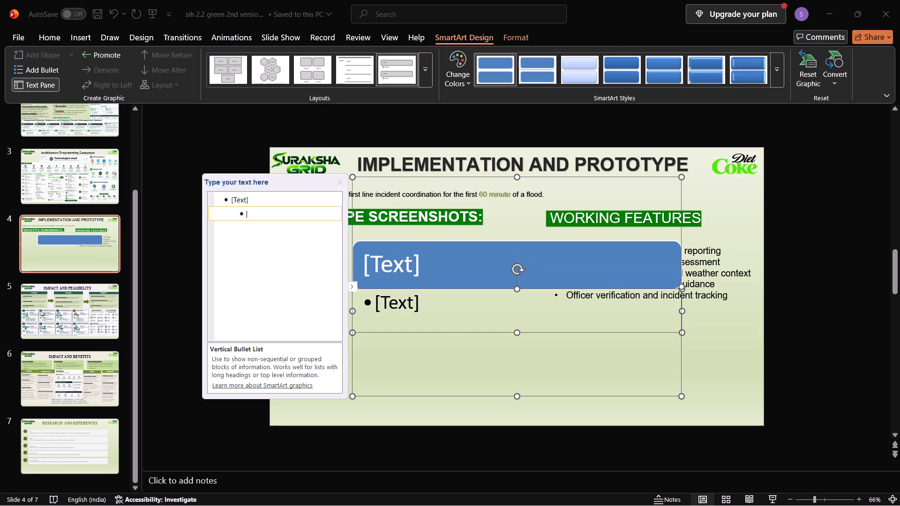
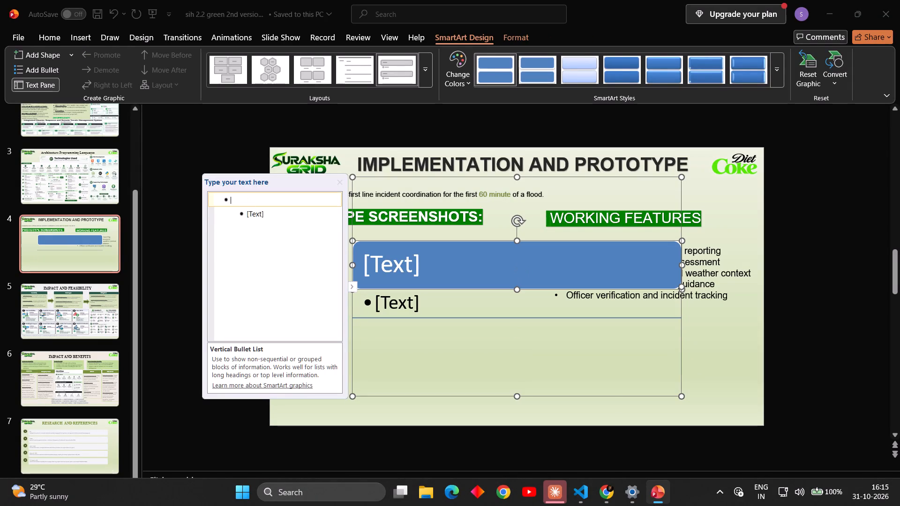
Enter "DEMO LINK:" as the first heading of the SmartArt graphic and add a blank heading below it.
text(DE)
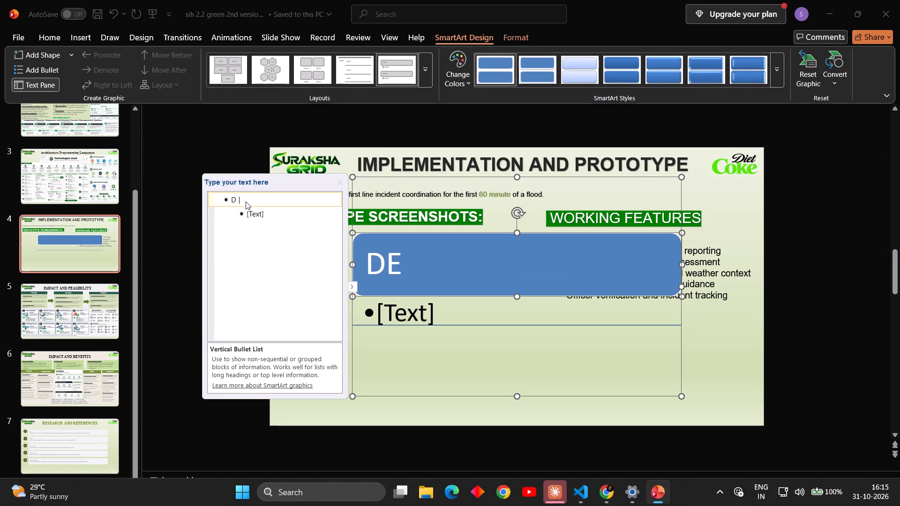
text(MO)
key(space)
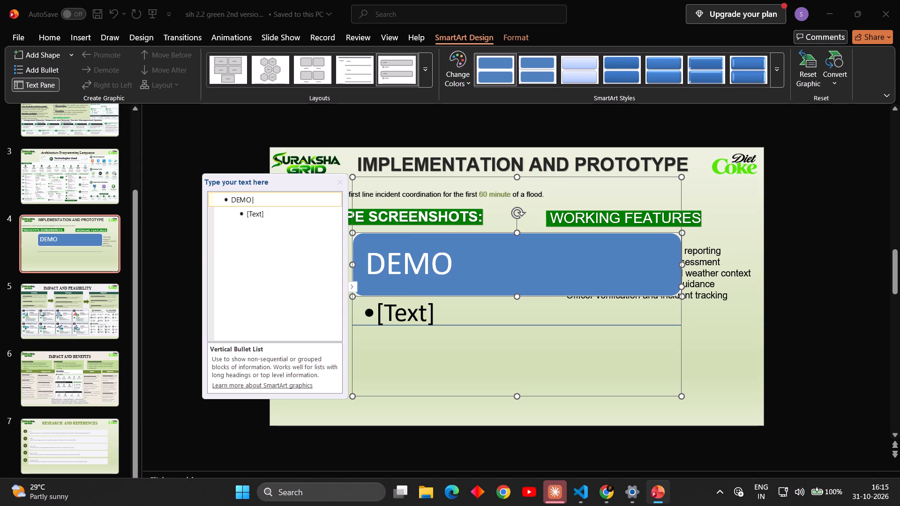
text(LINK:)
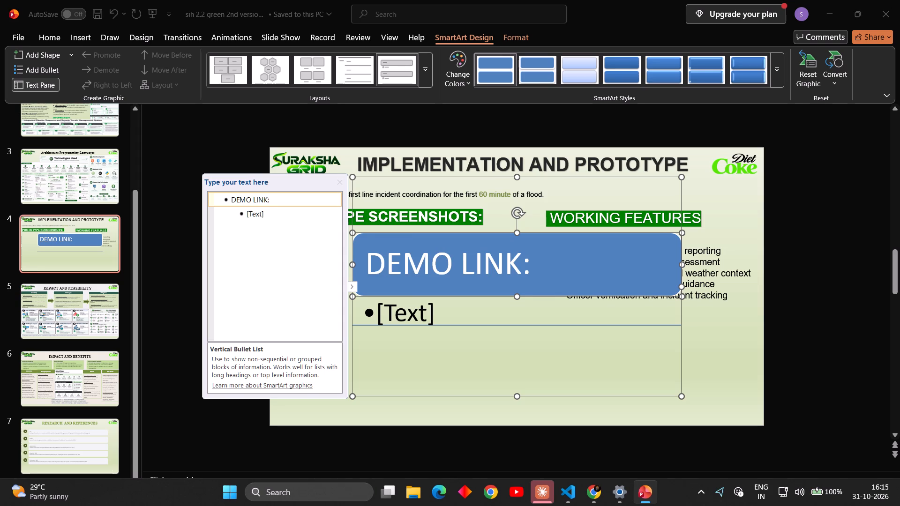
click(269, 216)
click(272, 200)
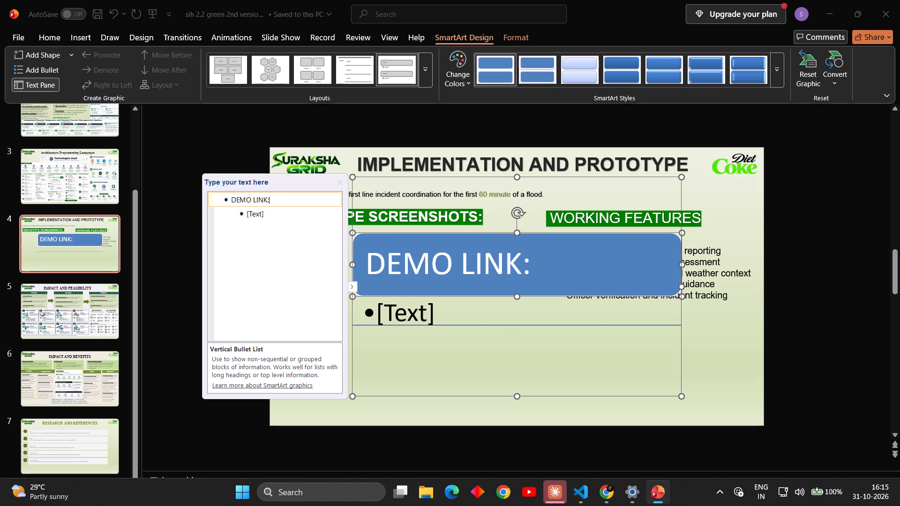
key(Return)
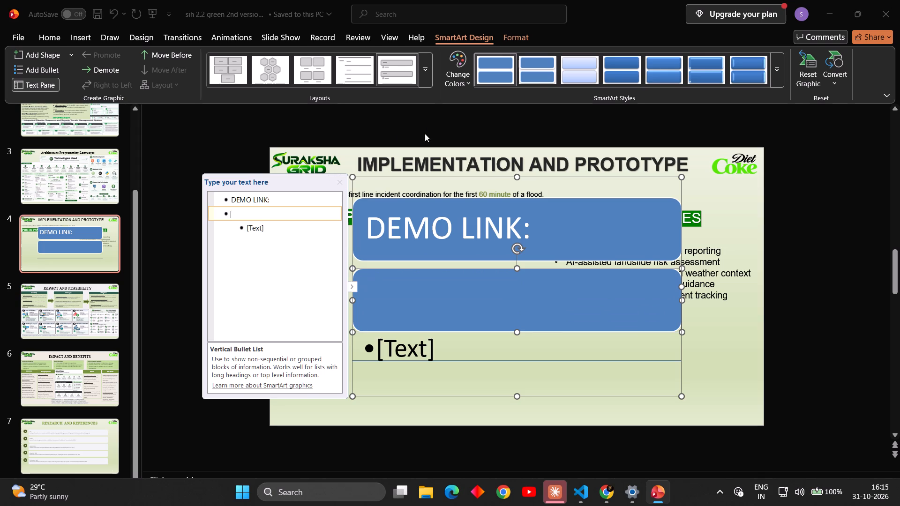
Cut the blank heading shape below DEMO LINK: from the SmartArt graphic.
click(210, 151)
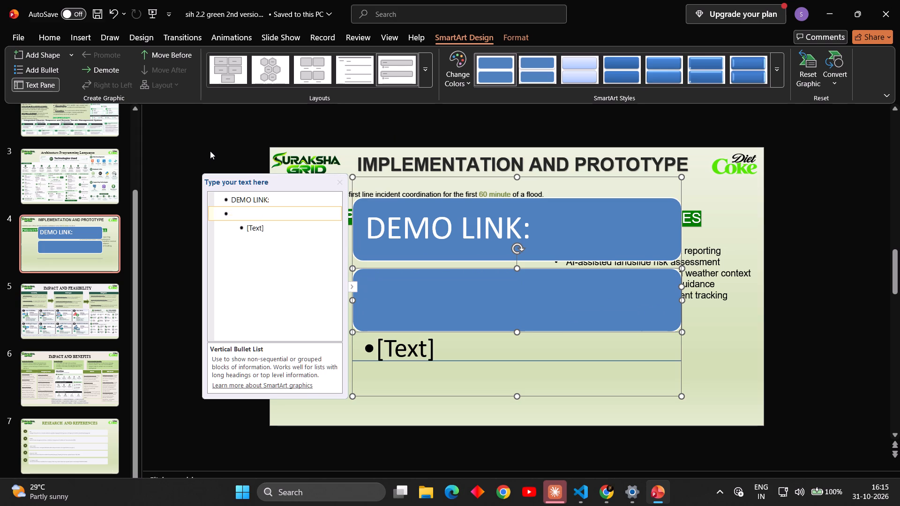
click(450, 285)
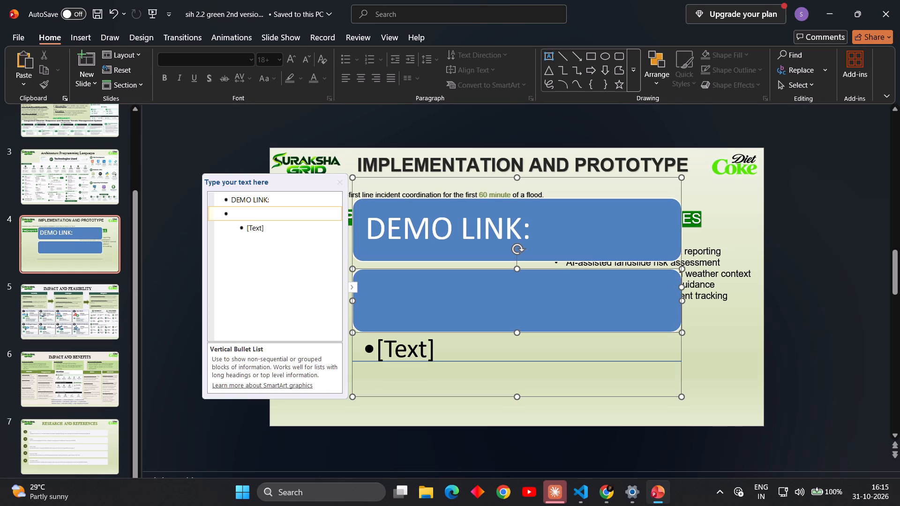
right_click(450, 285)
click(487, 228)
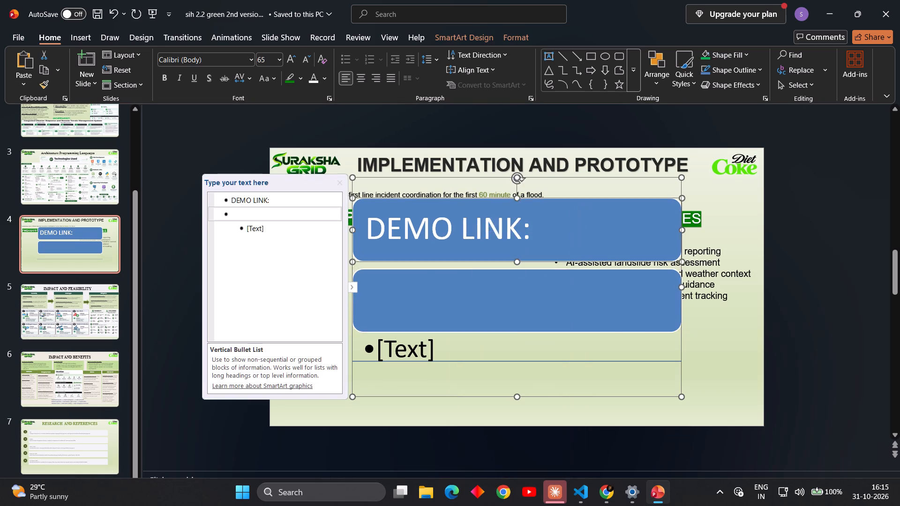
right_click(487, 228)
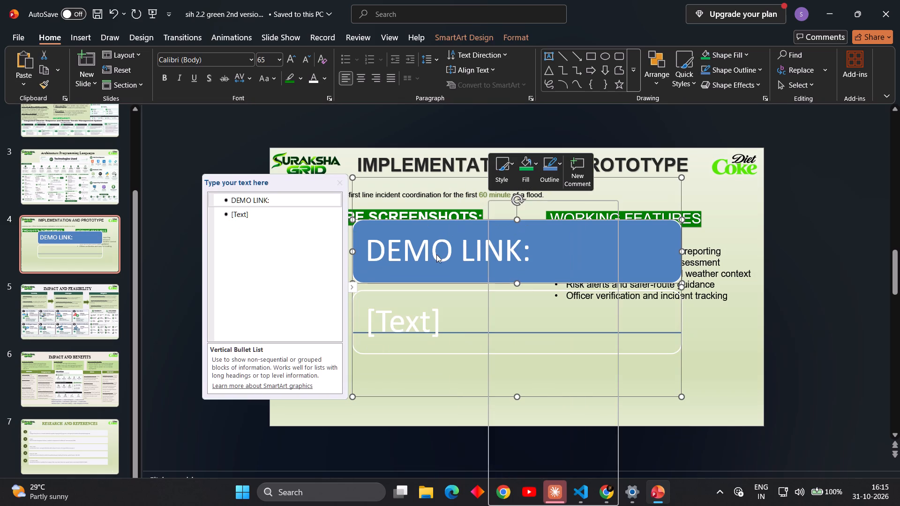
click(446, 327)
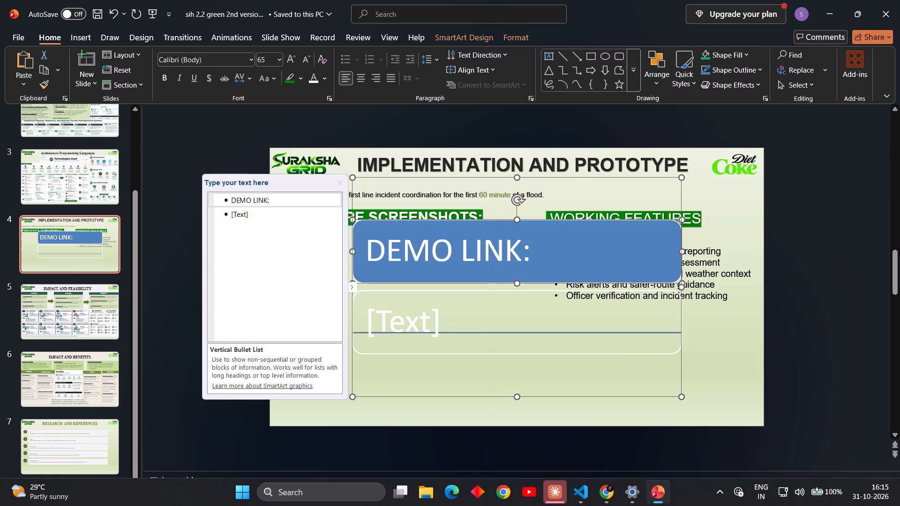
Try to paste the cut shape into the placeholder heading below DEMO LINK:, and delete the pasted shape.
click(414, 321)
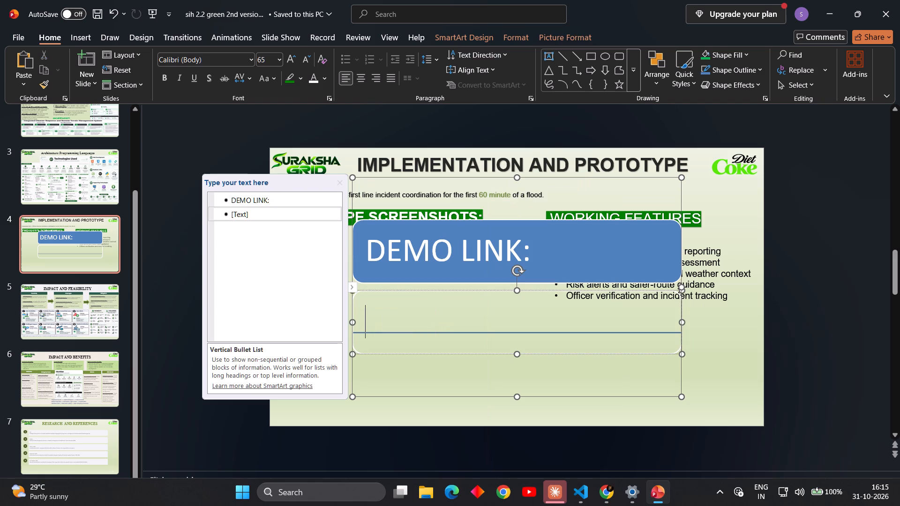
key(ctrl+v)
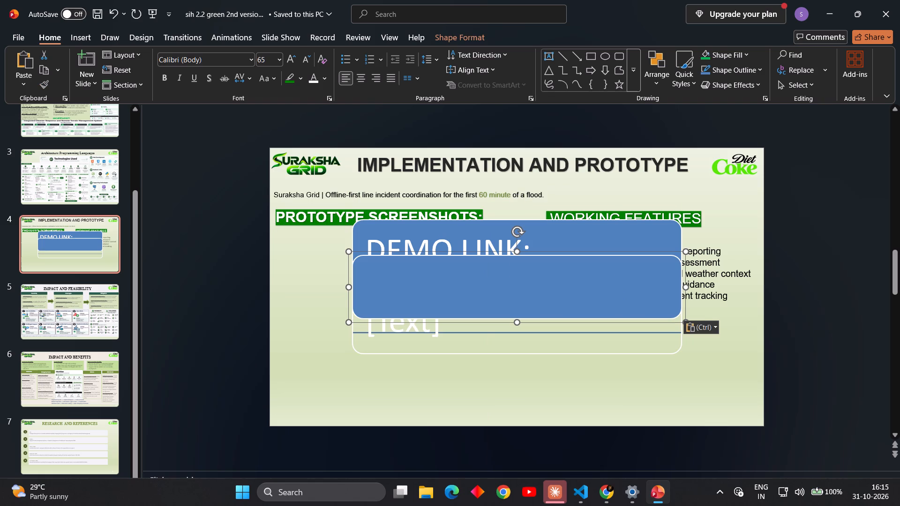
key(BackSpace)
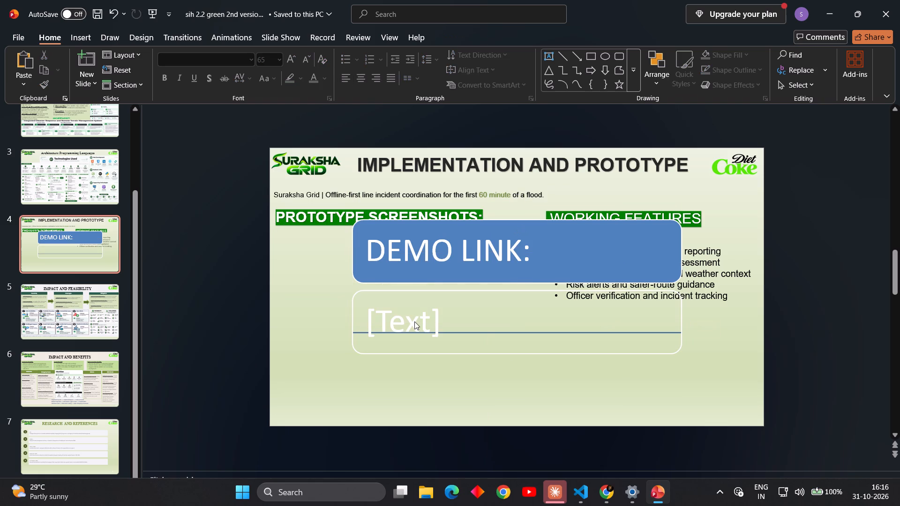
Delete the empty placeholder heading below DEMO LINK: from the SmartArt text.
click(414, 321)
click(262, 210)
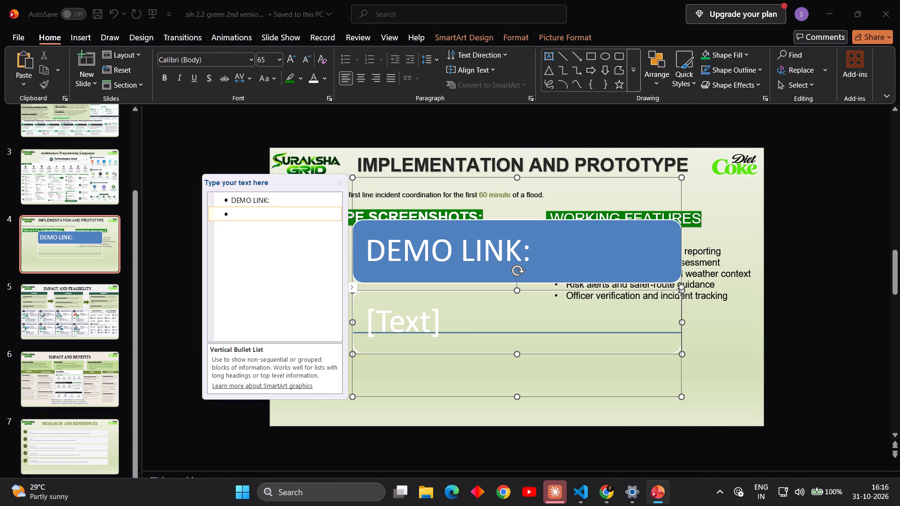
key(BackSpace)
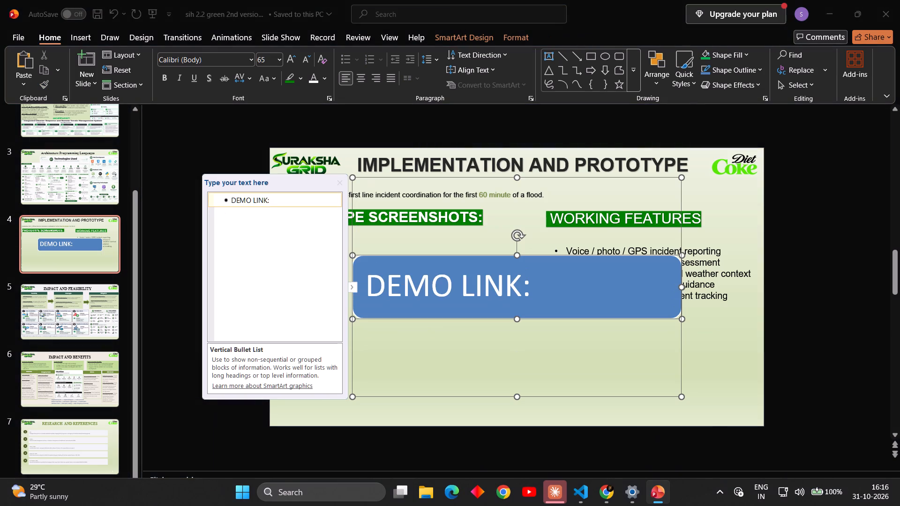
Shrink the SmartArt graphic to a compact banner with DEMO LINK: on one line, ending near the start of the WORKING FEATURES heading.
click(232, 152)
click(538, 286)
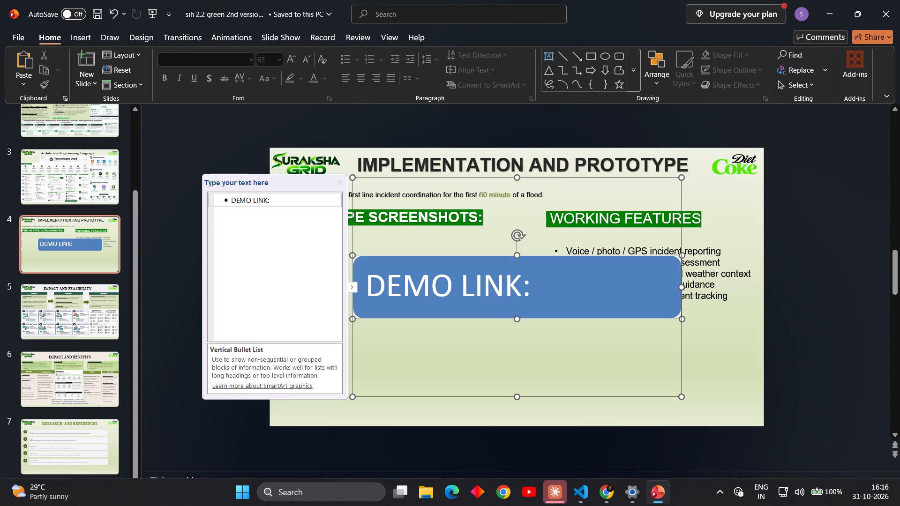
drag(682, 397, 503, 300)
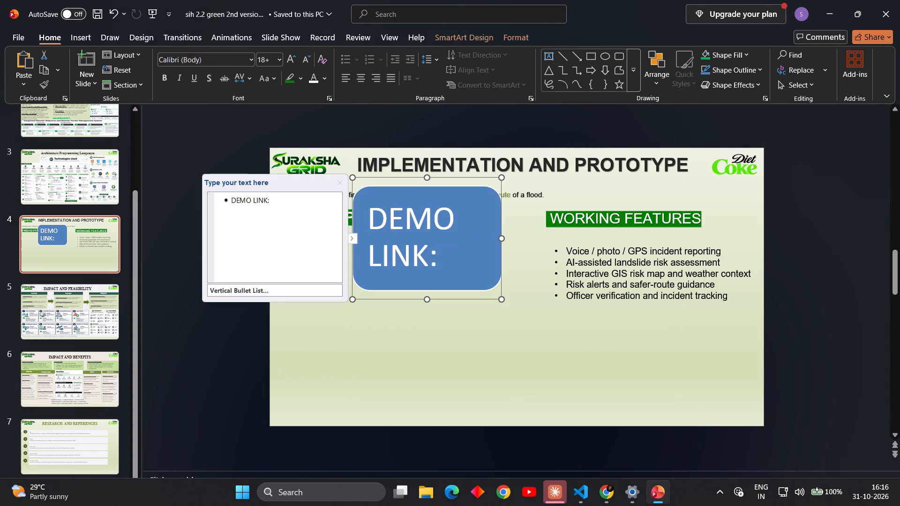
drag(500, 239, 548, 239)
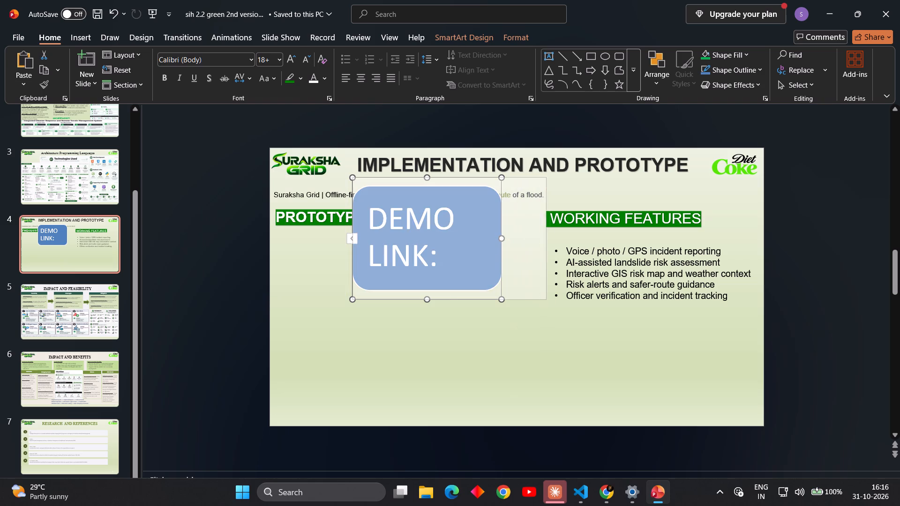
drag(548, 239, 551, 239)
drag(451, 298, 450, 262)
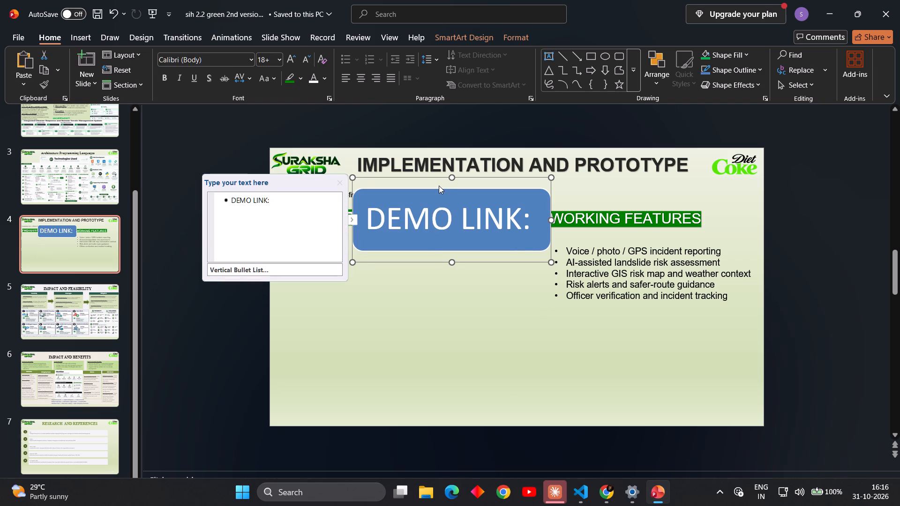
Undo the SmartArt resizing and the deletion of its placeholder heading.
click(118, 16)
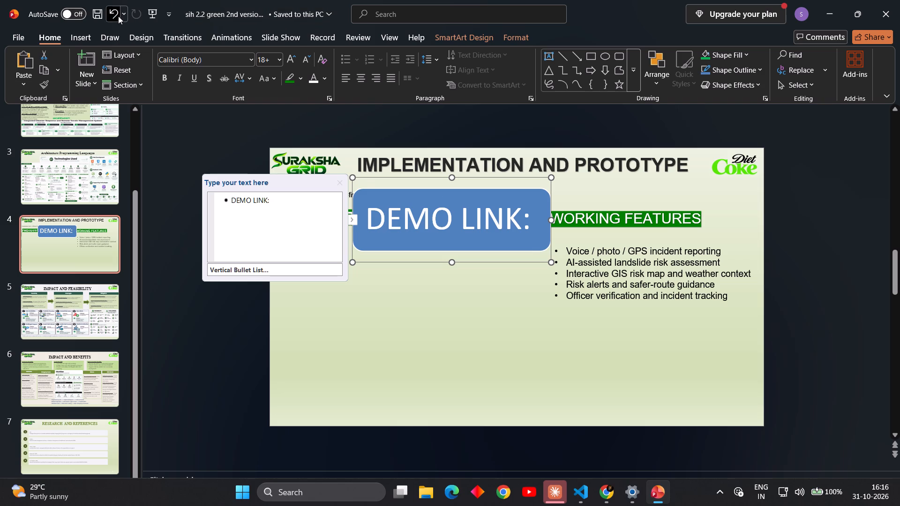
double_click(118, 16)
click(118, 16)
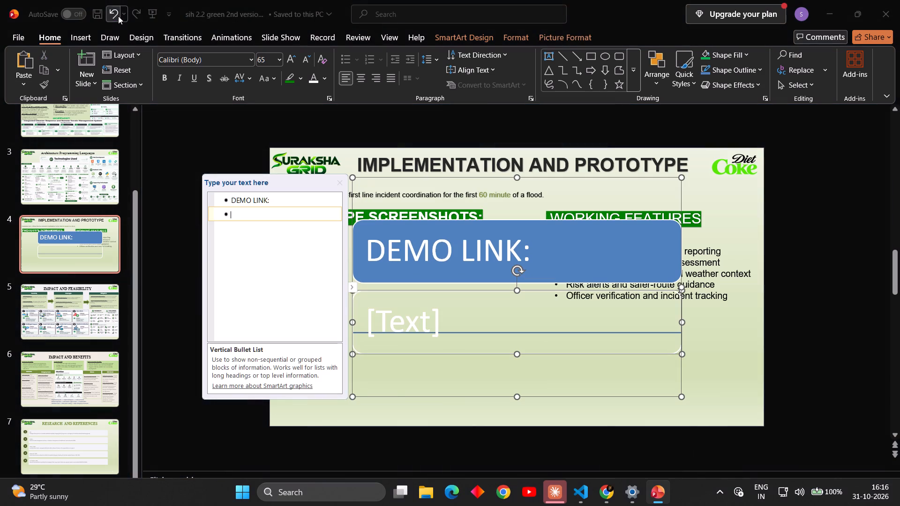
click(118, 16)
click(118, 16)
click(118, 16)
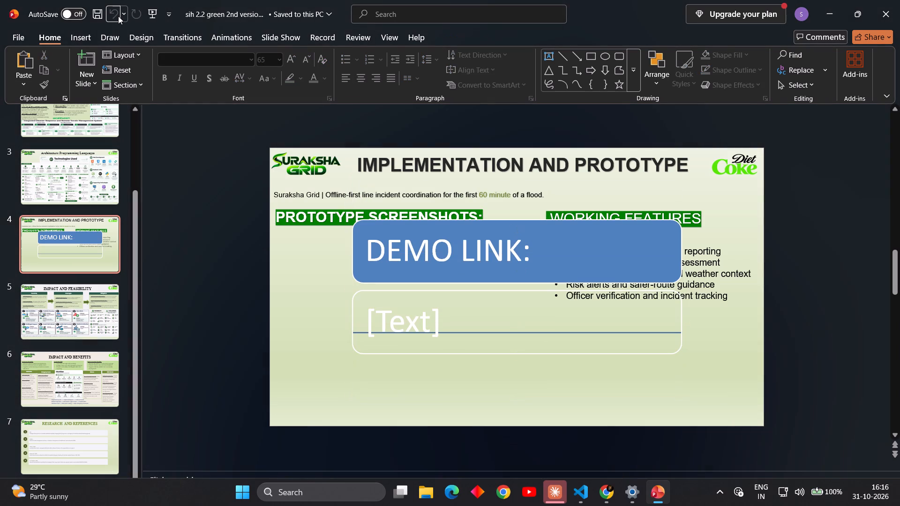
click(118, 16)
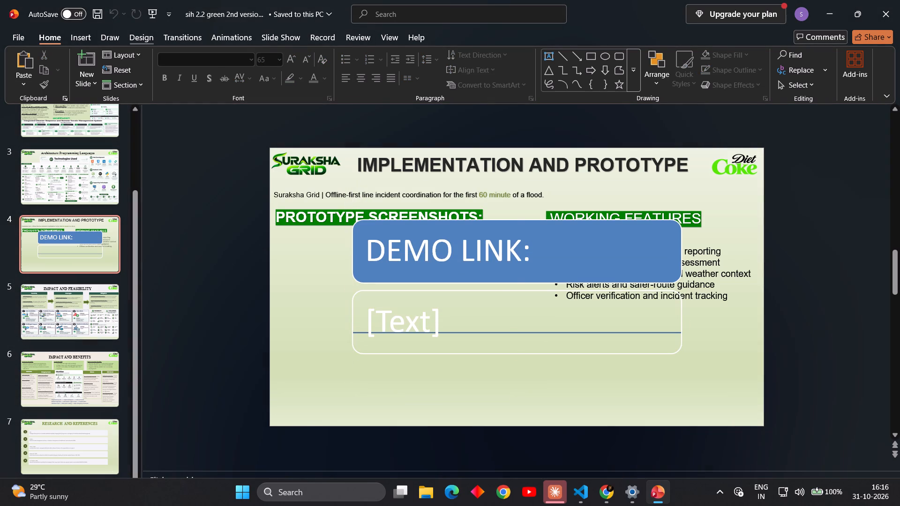
Cut the DEMO LINK: heading and the remaining placeholder heading out of the SmartArt graphic to clear it from the slide.
right_click(365, 261)
click(416, 229)
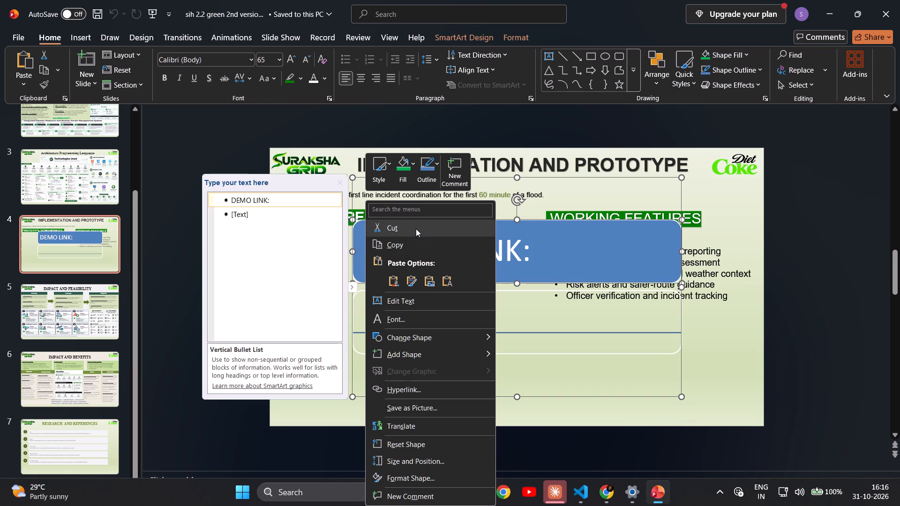
right_click(426, 291)
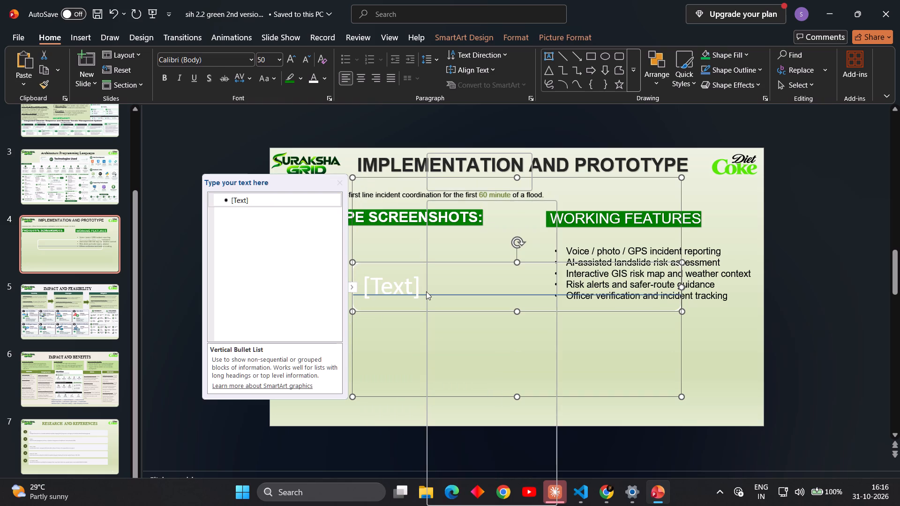
click(447, 226)
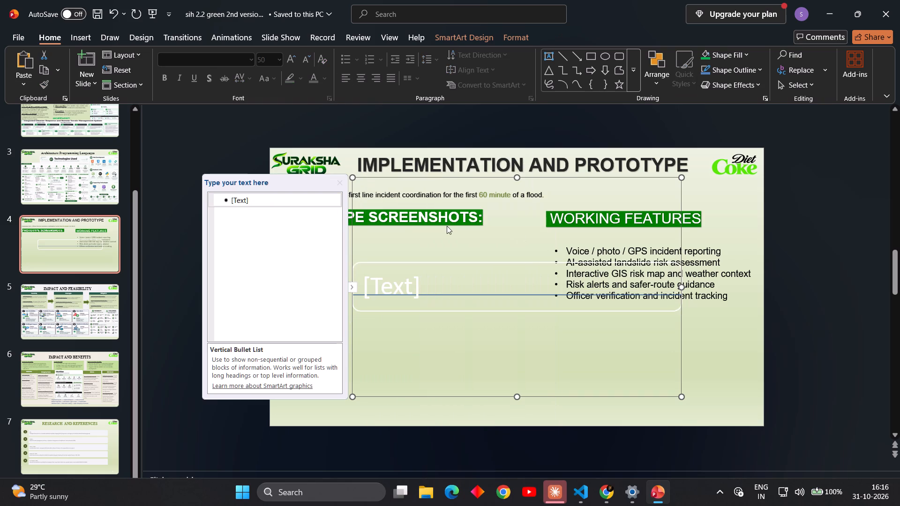
right_click(400, 294)
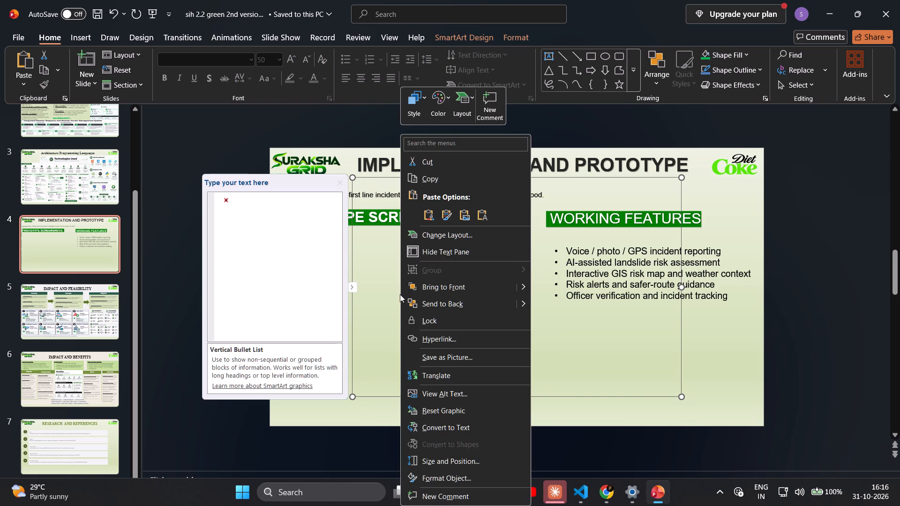
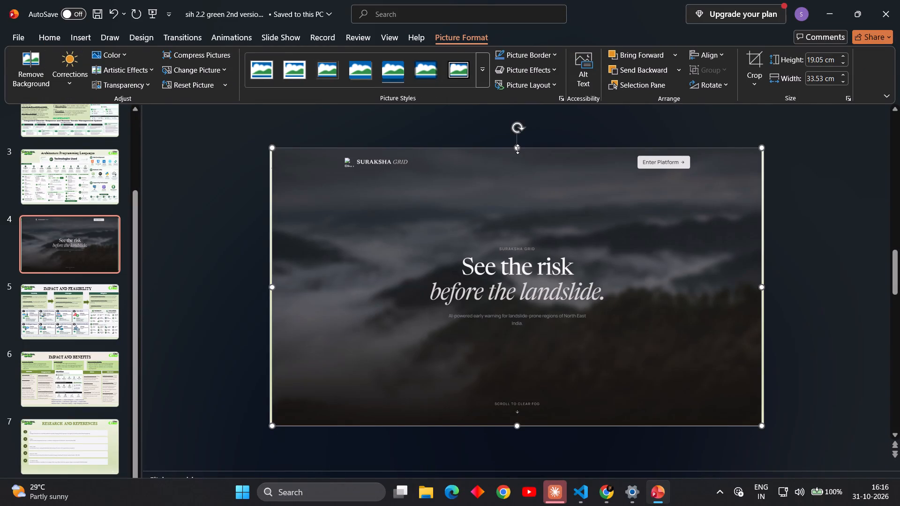
Shrink the full-slide landing-page screenshot to about a quarter of the slide's width and place it directly beneath the PROTOTYPE SCREENSHOTS: heading.
drag(517, 149, 510, 239)
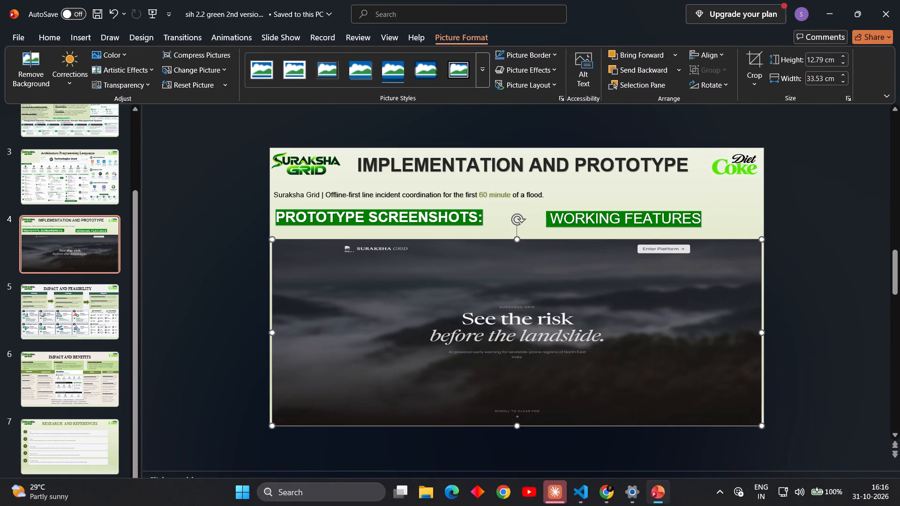
drag(542, 268, 536, 223)
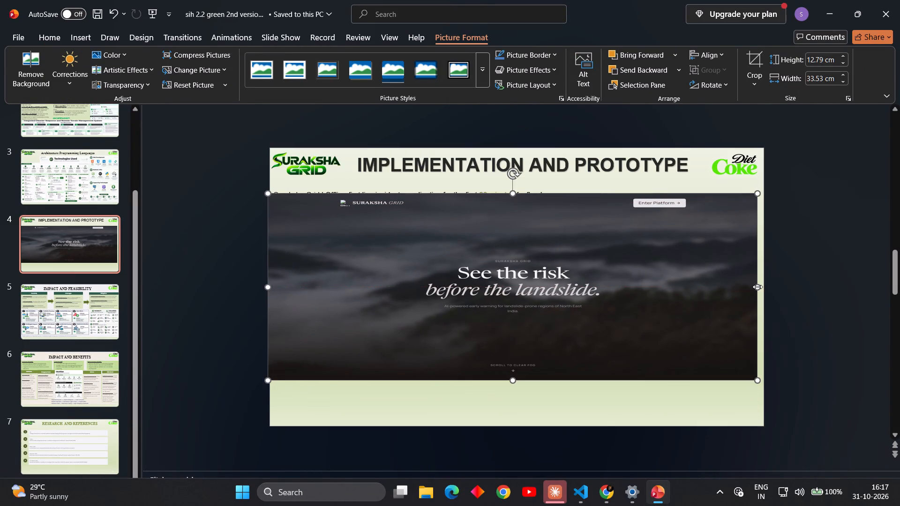
drag(757, 287, 481, 259)
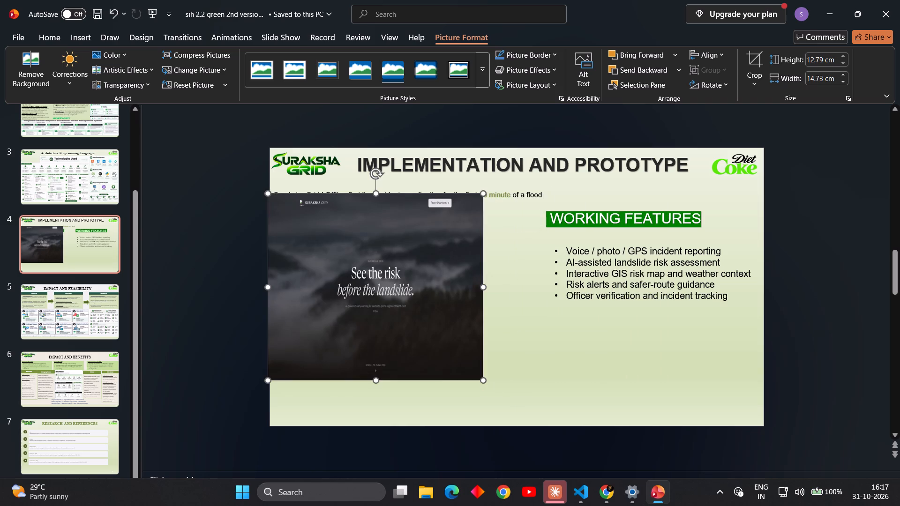
drag(483, 379, 407, 294)
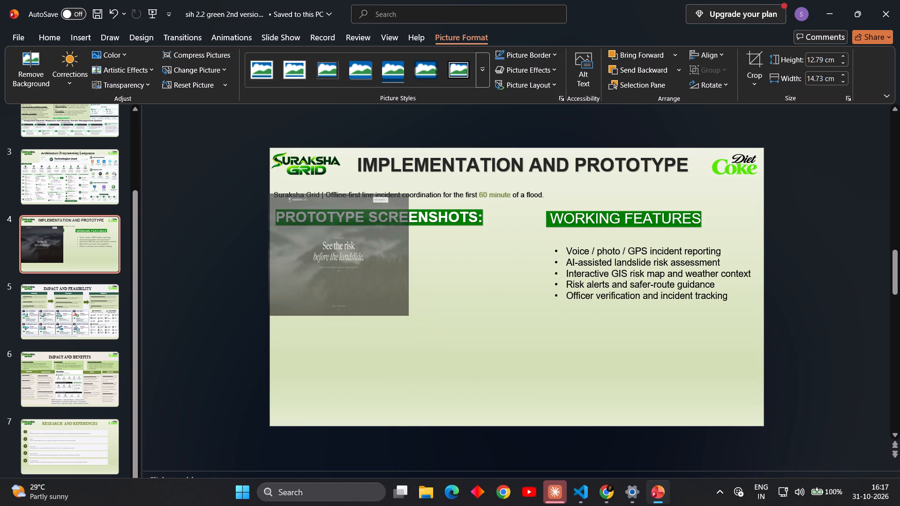
drag(407, 294, 397, 285)
drag(335, 255, 371, 284)
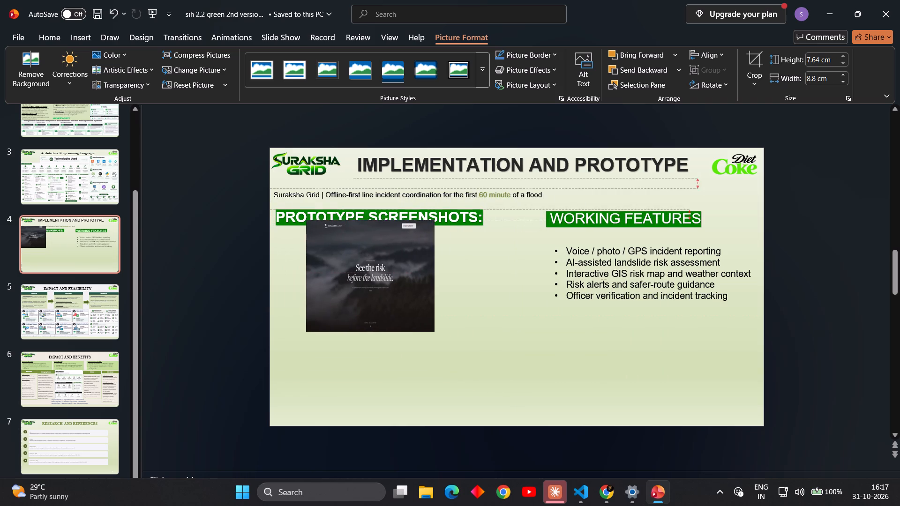
drag(371, 284, 345, 292)
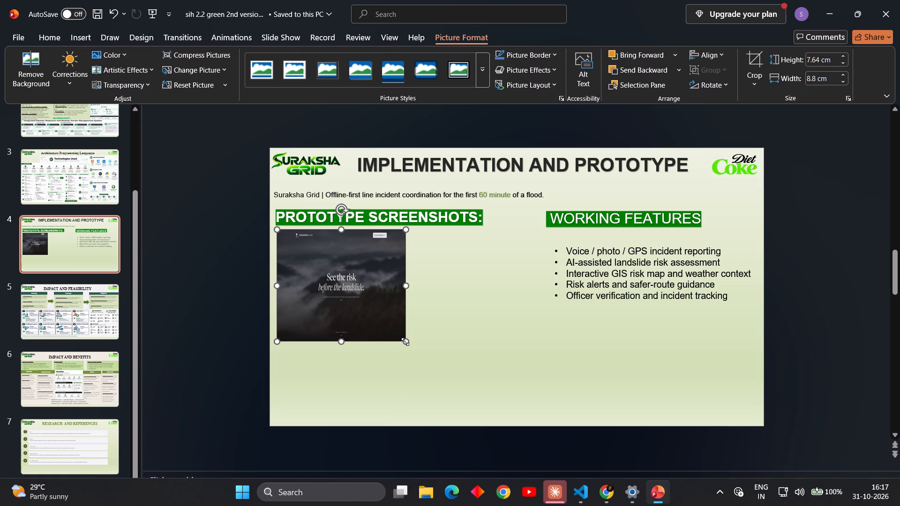
drag(405, 342, 393, 314)
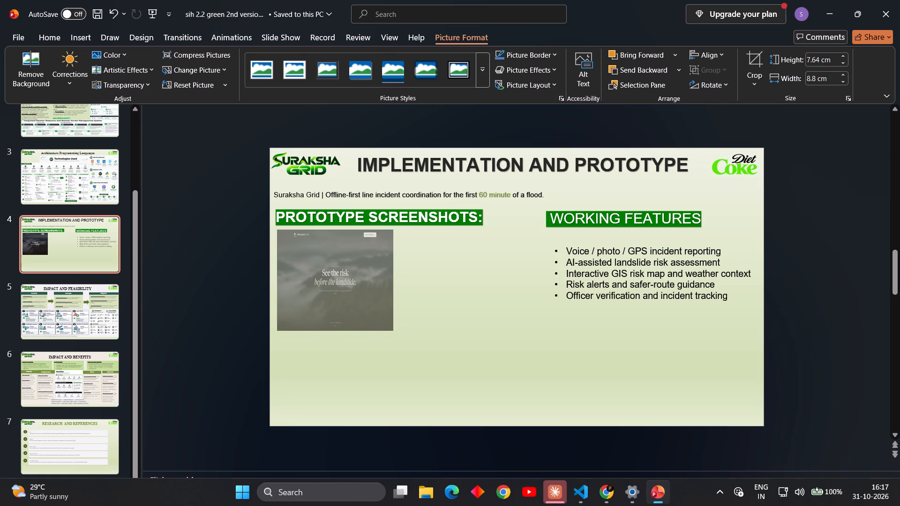
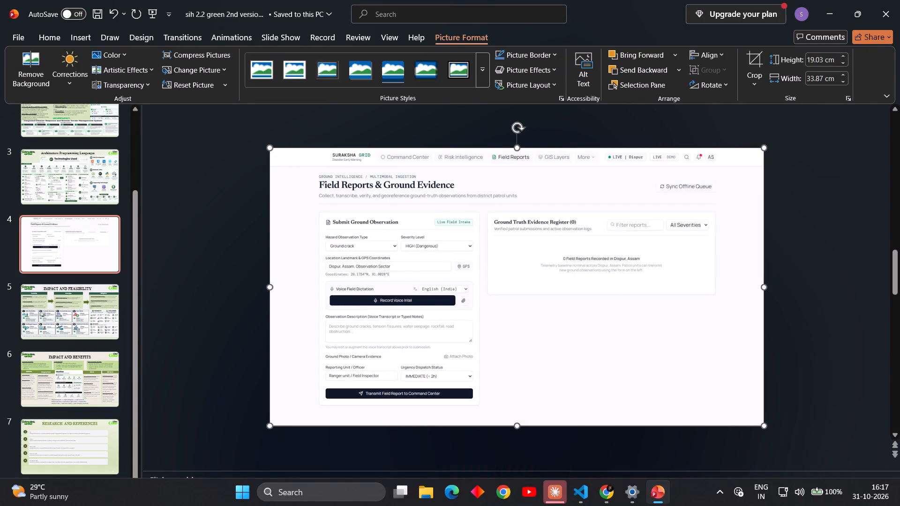
Shrink the full-slide Field Reports screenshot to about 5.37 by 9.56 cm and place it beside the landing-page screenshot.
drag(270, 148, 433, 254)
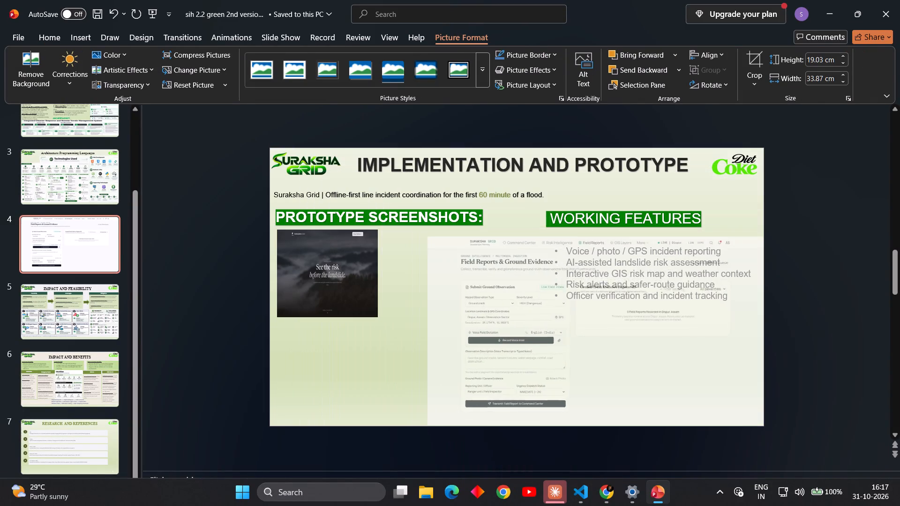
drag(433, 254, 436, 257)
drag(499, 290, 411, 232)
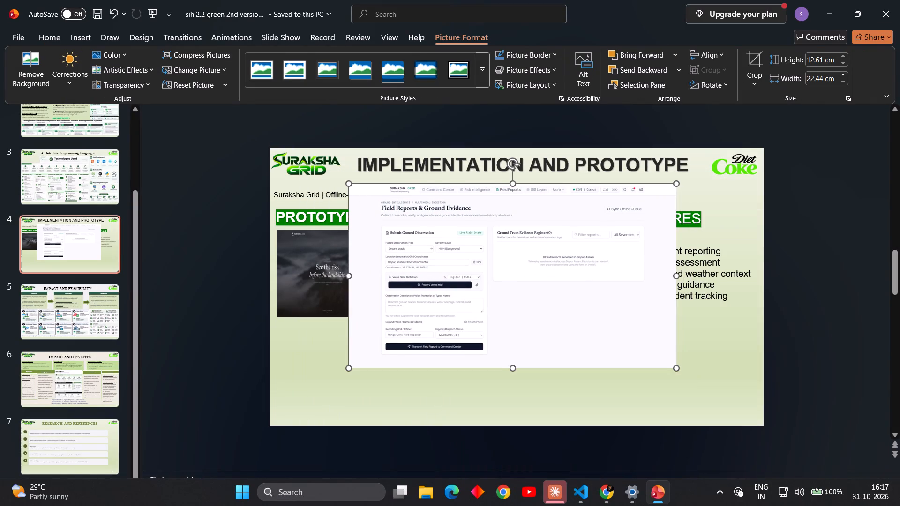
drag(680, 370, 479, 273)
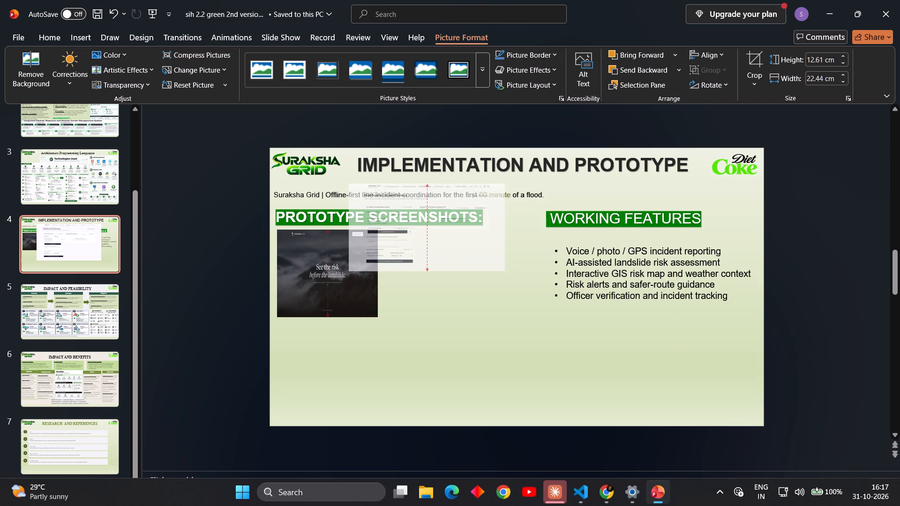
drag(479, 273, 454, 262)
drag(422, 237, 469, 287)
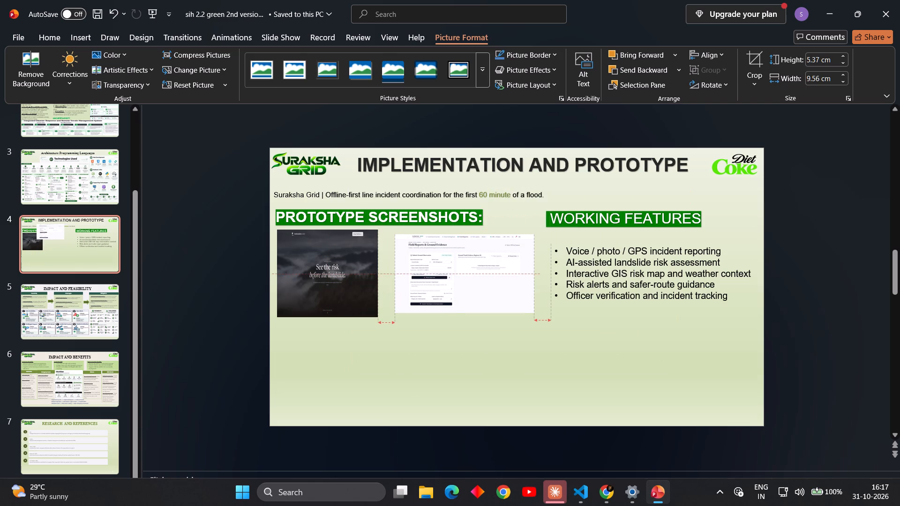
drag(469, 287, 471, 286)
drag(471, 286, 472, 286)
Nudge the landing-page screenshot slightly down and toward the Field Reports screenshot.
drag(330, 276, 334, 278)
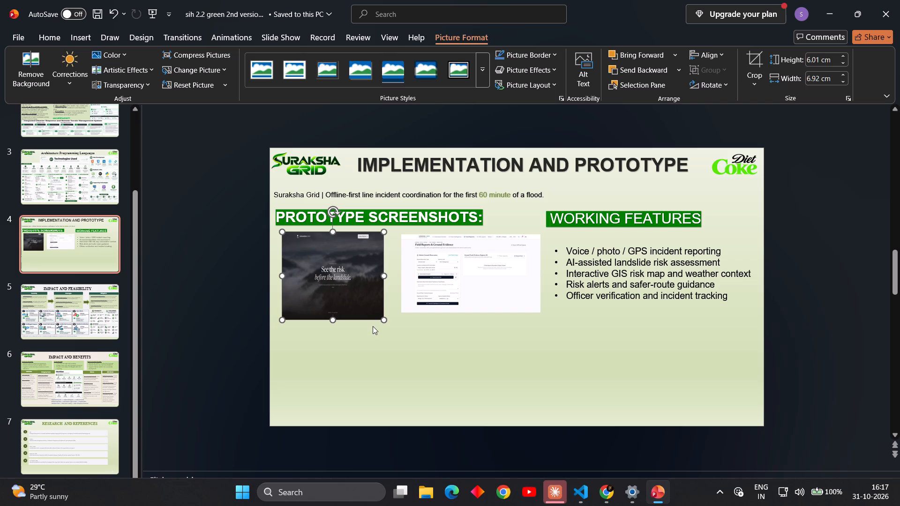
click(375, 332)
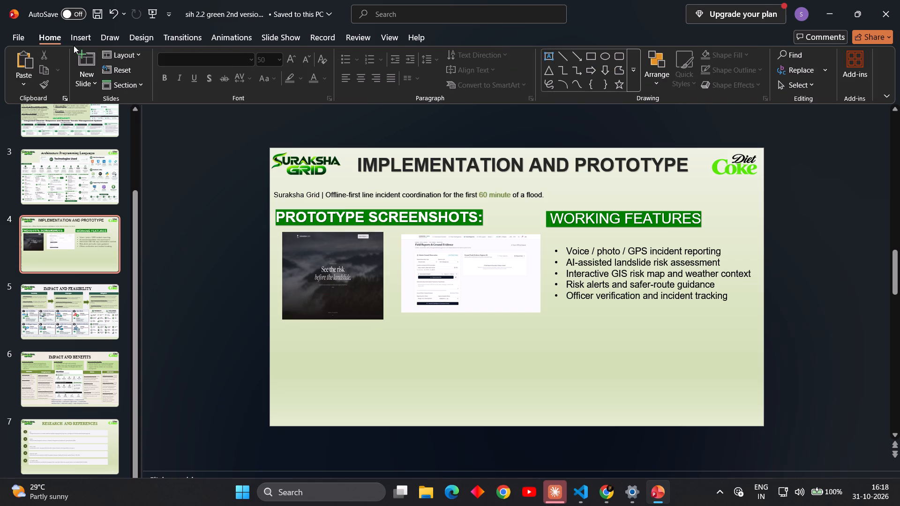
Insert plain black WordArt on the Implementation and Prototype slide with the text DEMO LINK:.
click(76, 36)
click(552, 80)
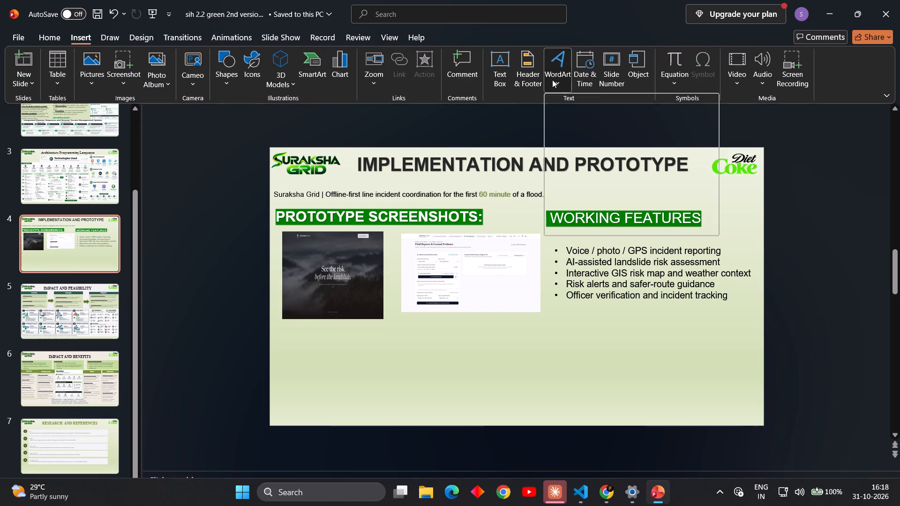
click(562, 113)
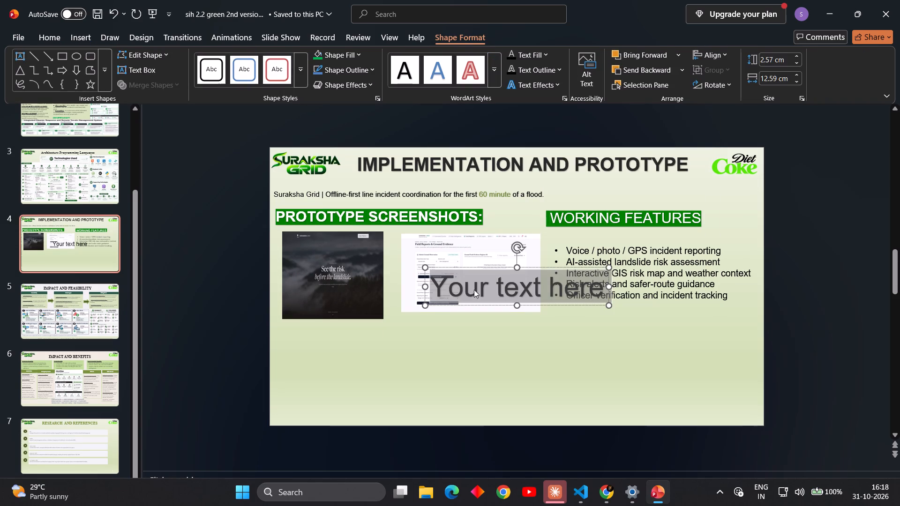
key(BackSpace)
text(DEMO LINK)
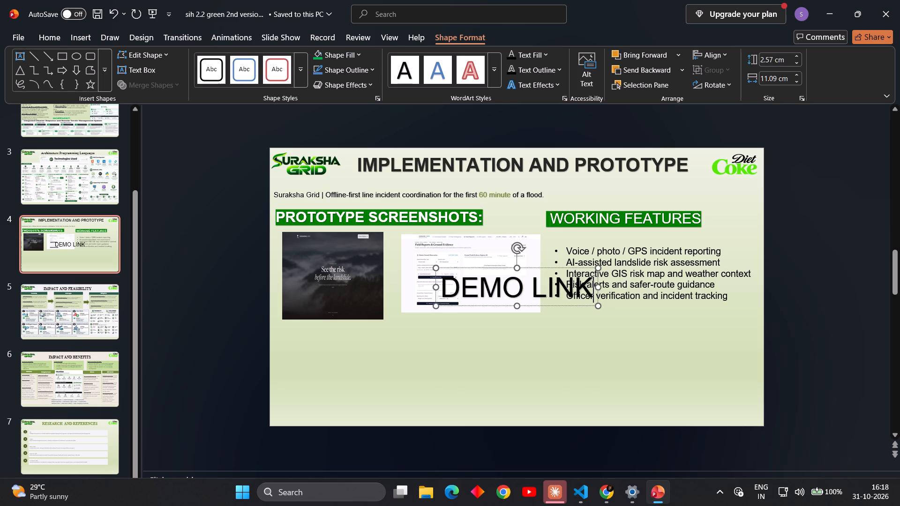
key(shift+colon)
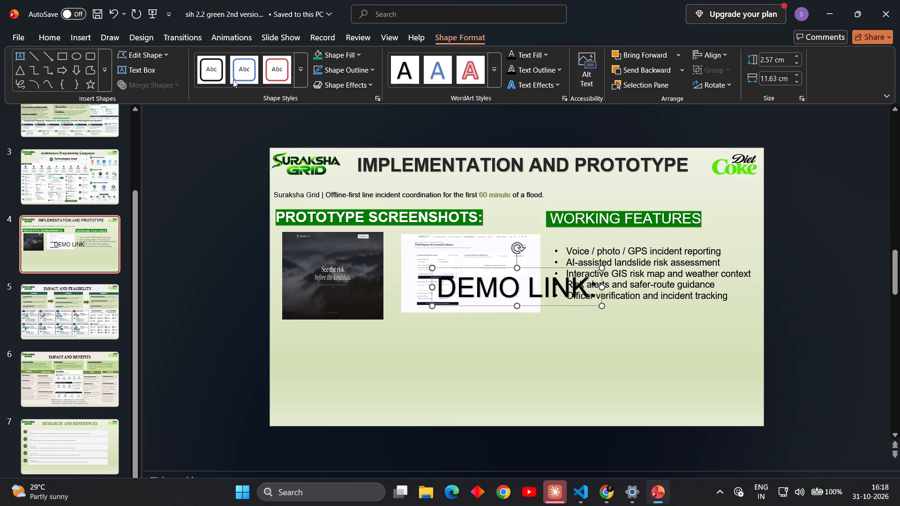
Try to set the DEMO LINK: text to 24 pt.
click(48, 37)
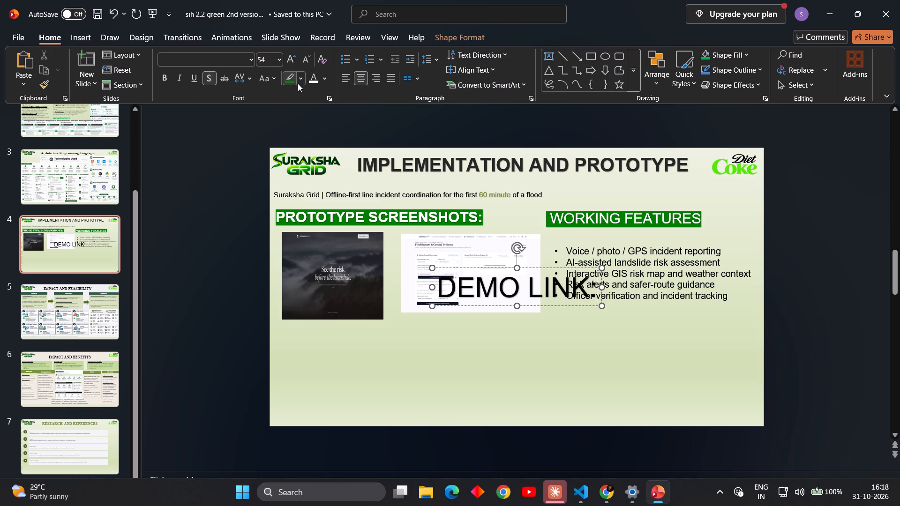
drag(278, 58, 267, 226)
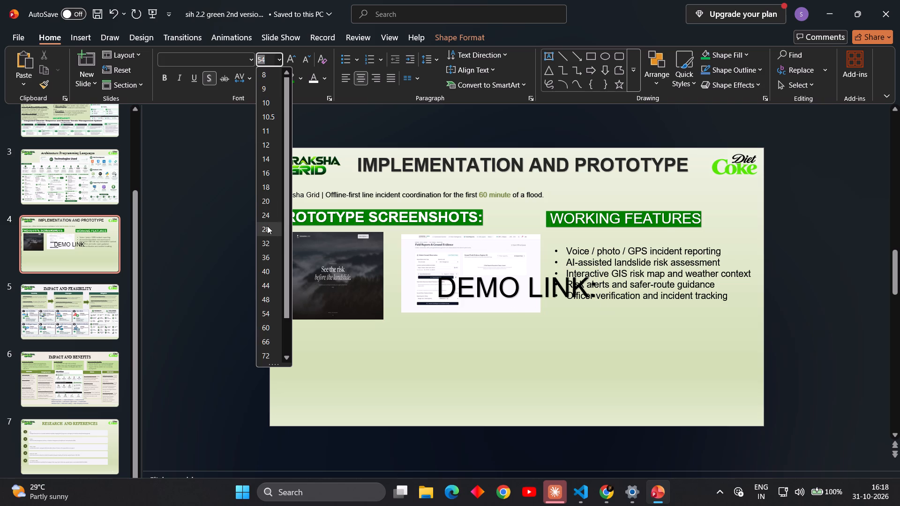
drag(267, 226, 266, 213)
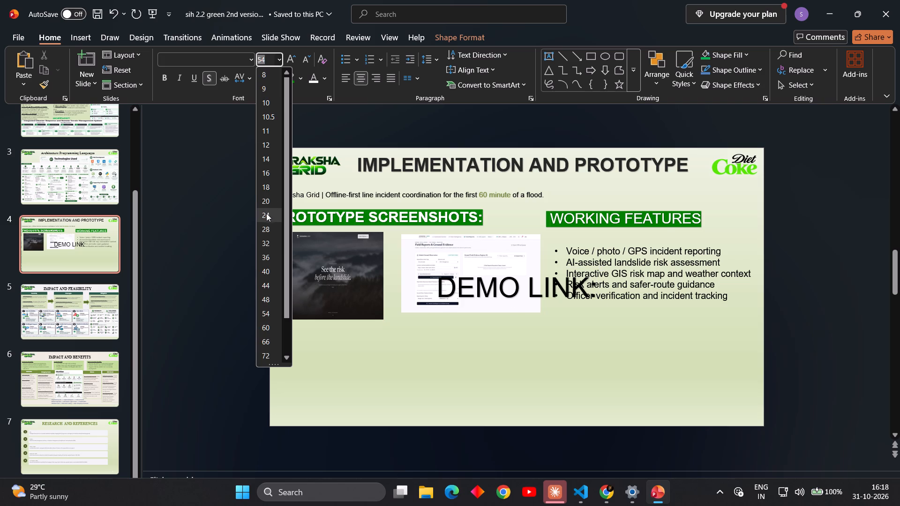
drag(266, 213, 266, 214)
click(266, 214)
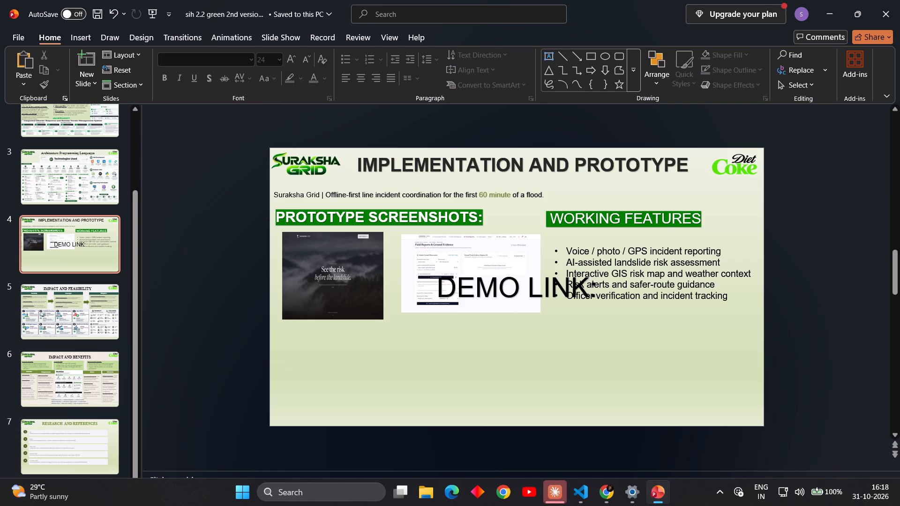
Give the DEMO LINK: text a green highlight and white font colour to match the section headings.
click(450, 288)
key(ctrl+a)
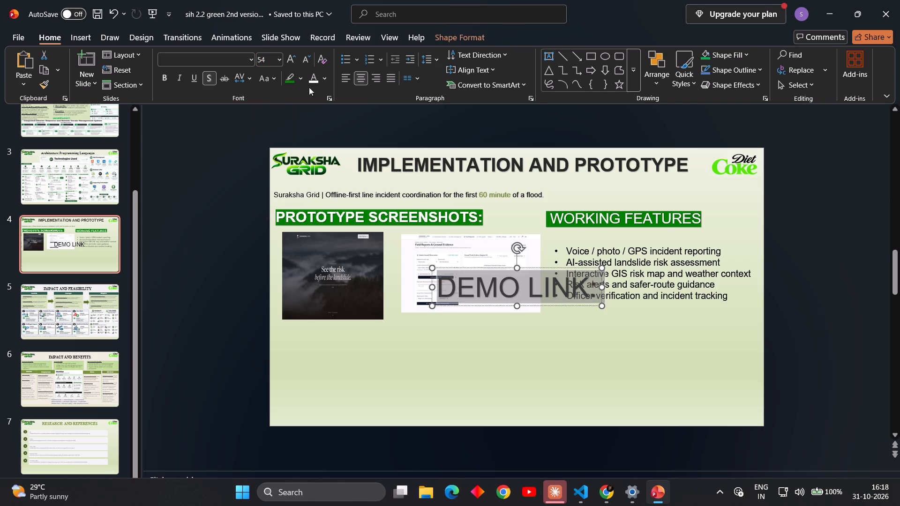
click(287, 77)
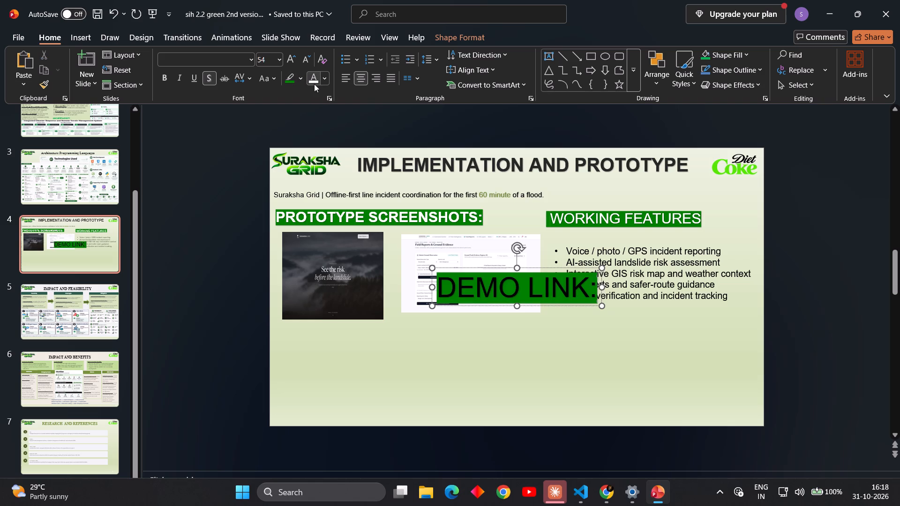
click(484, 297)
key(ctrl+a)
click(311, 81)
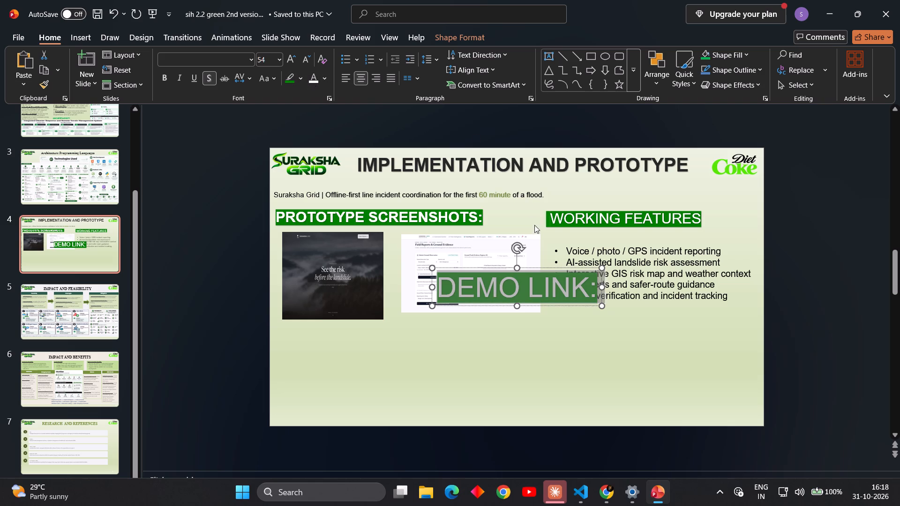
Reduce the DEMO LINK: heading to 28 pt and place it in the empty area beneath the landing-page screenshot.
drag(488, 268, 412, 297)
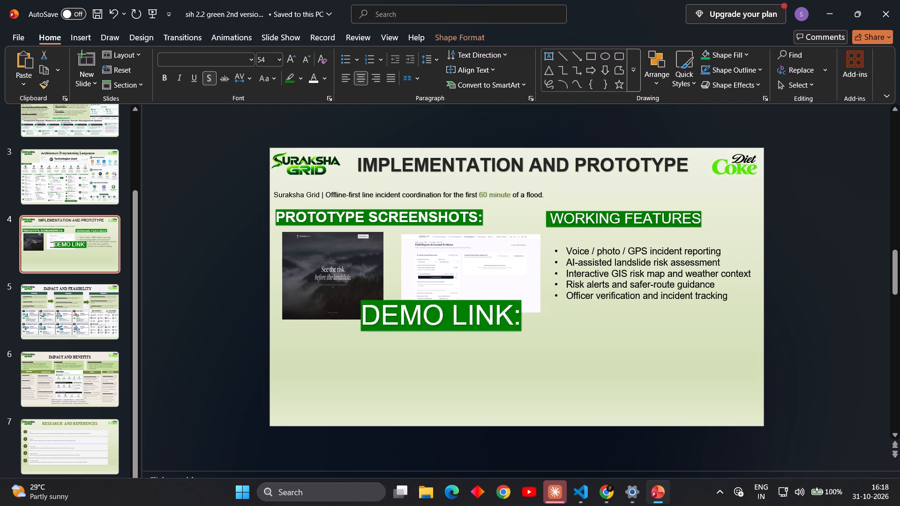
drag(412, 297, 332, 325)
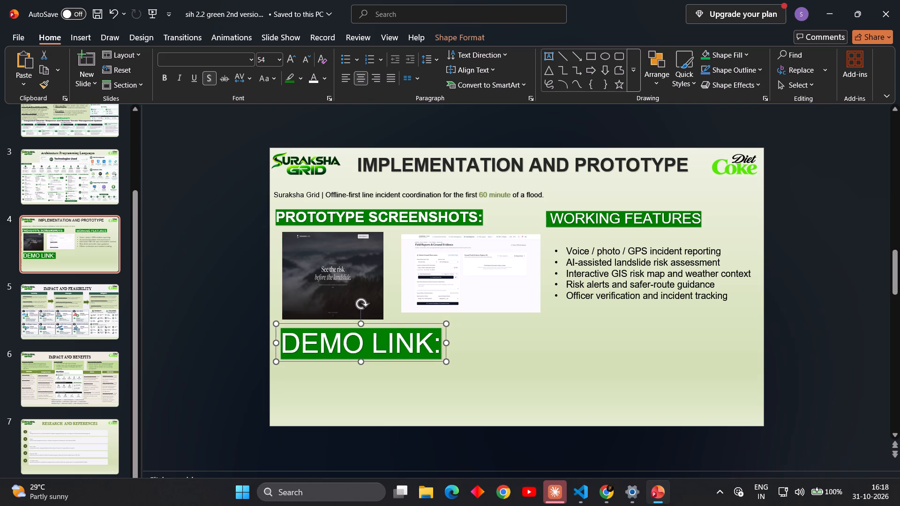
click(302, 58)
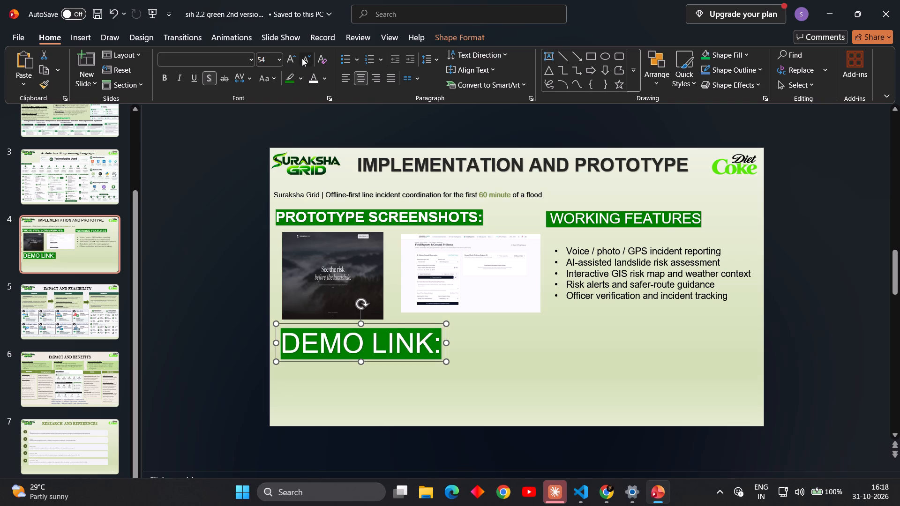
click(302, 58)
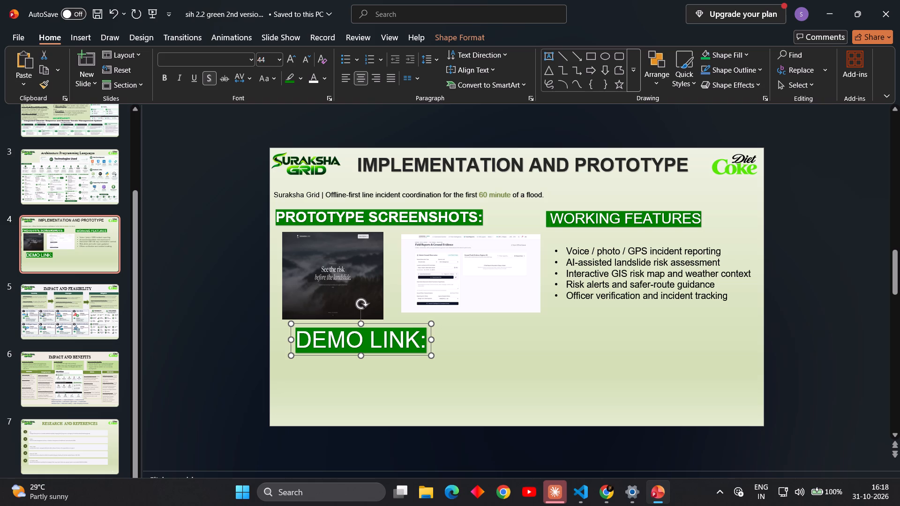
drag(321, 324, 315, 322)
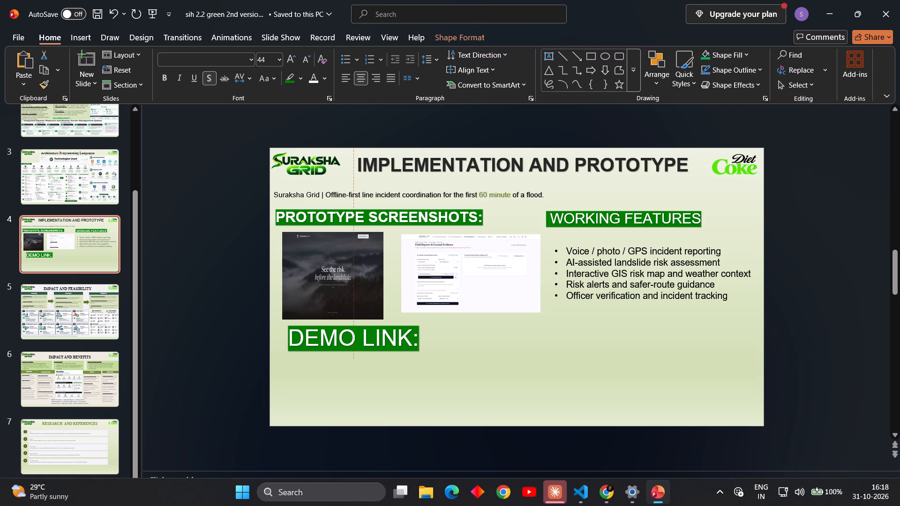
drag(315, 322, 309, 322)
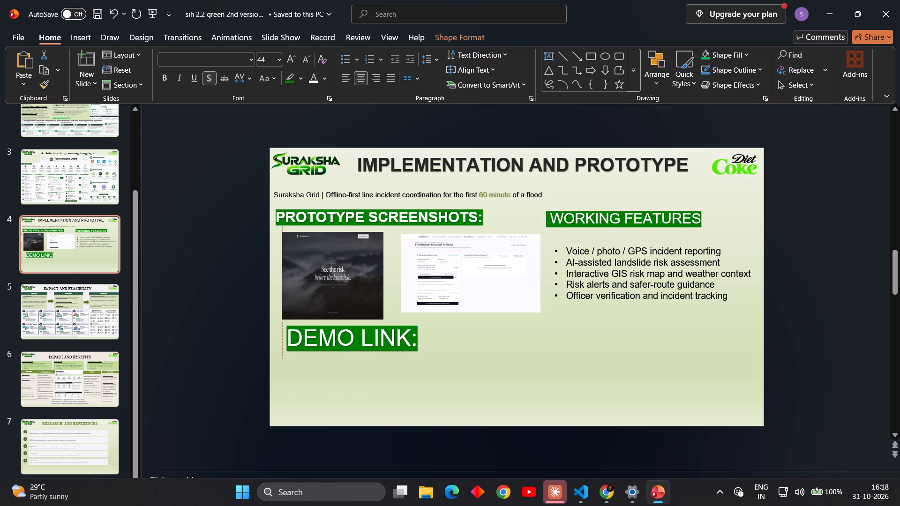
drag(309, 322, 308, 322)
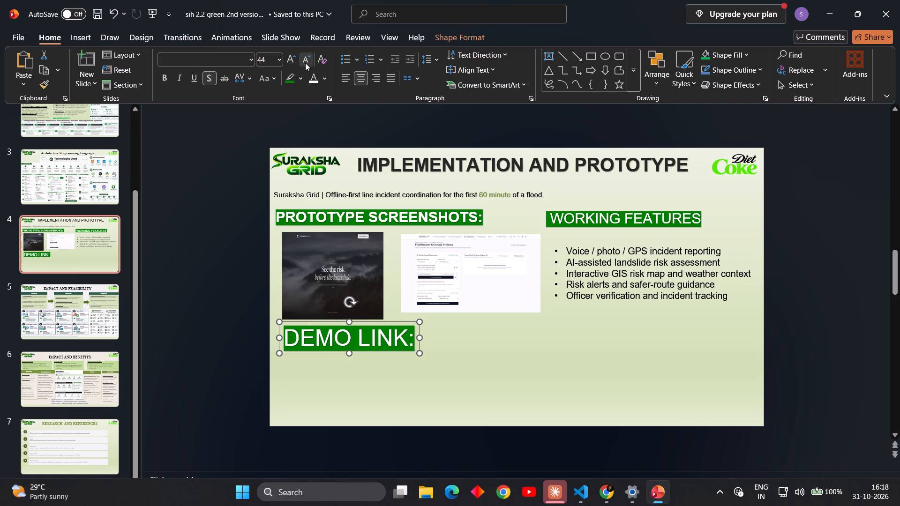
double_click(305, 63)
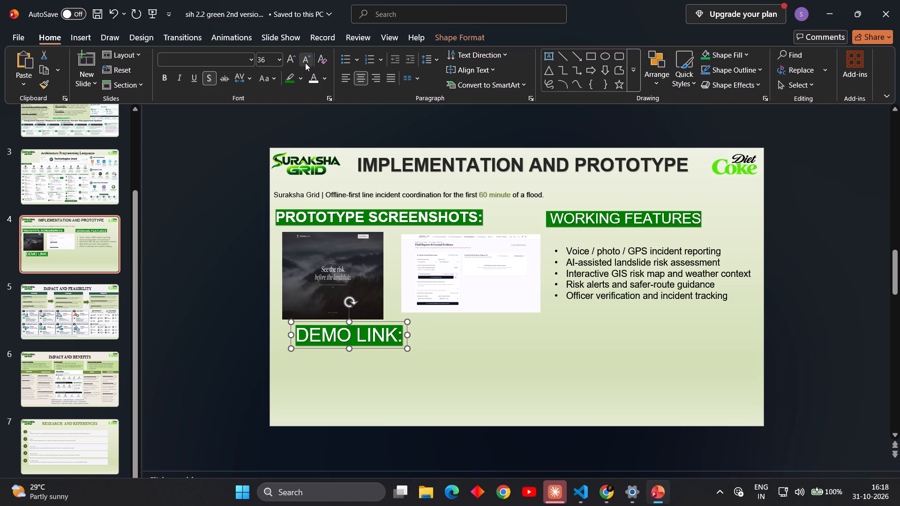
click(305, 63)
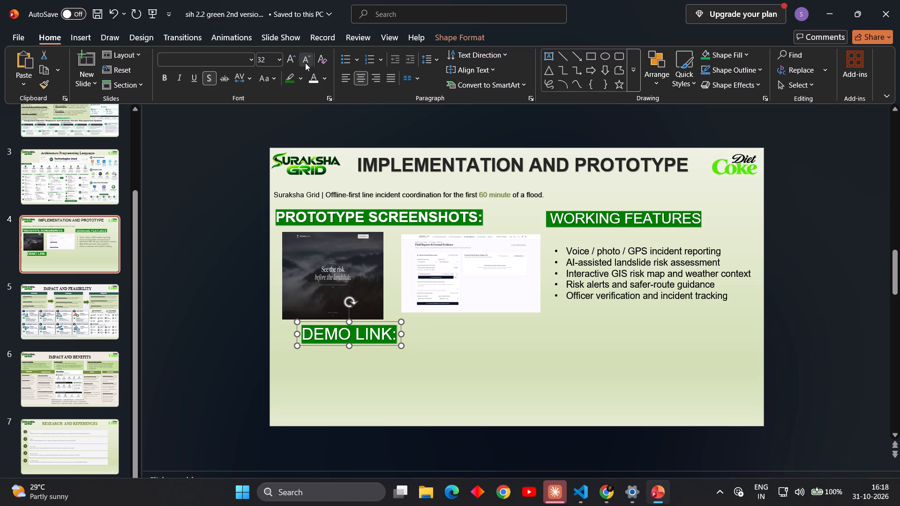
click(305, 63)
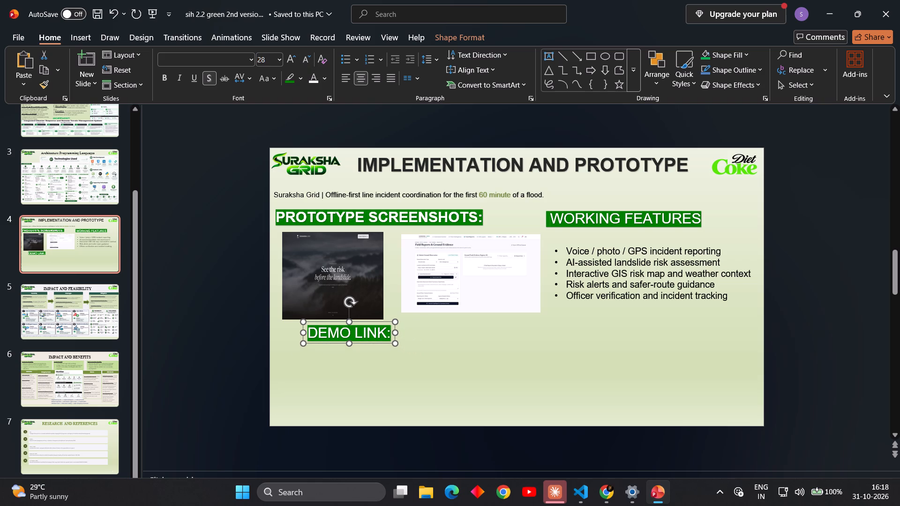
drag(329, 323, 303, 344)
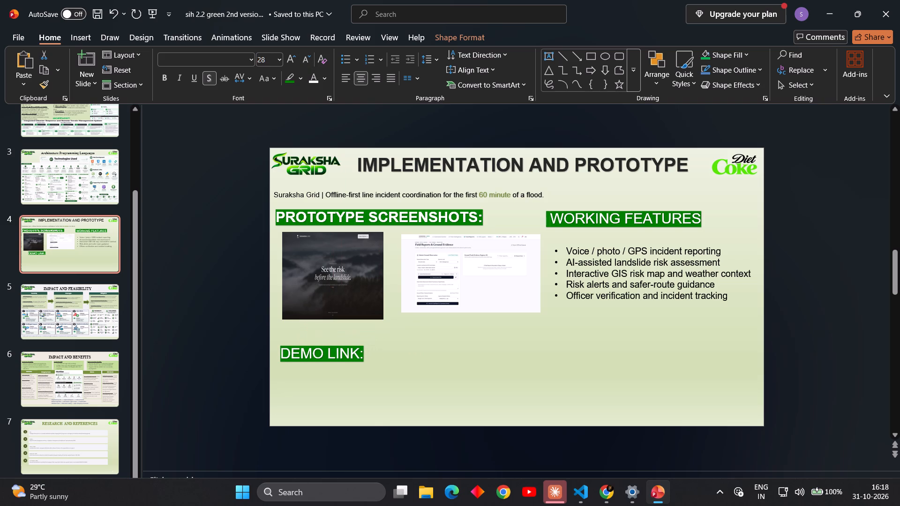
drag(303, 344, 305, 357)
click(479, 336)
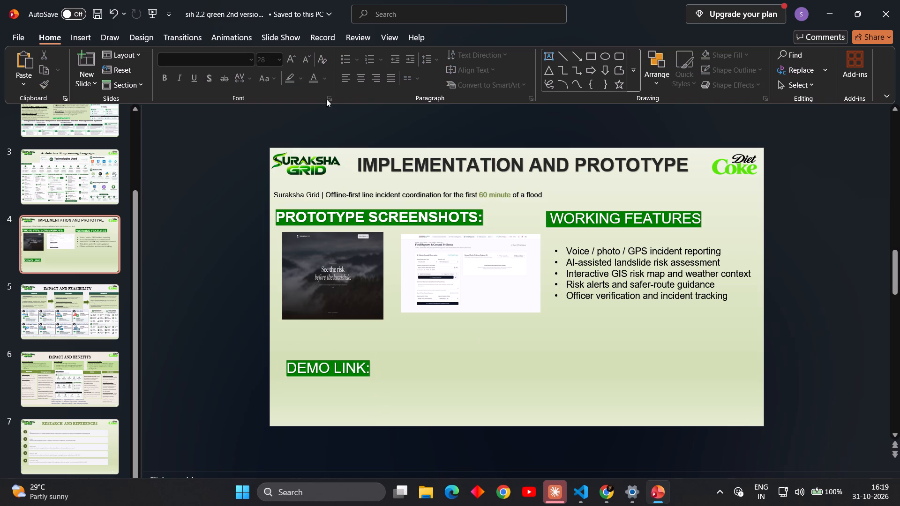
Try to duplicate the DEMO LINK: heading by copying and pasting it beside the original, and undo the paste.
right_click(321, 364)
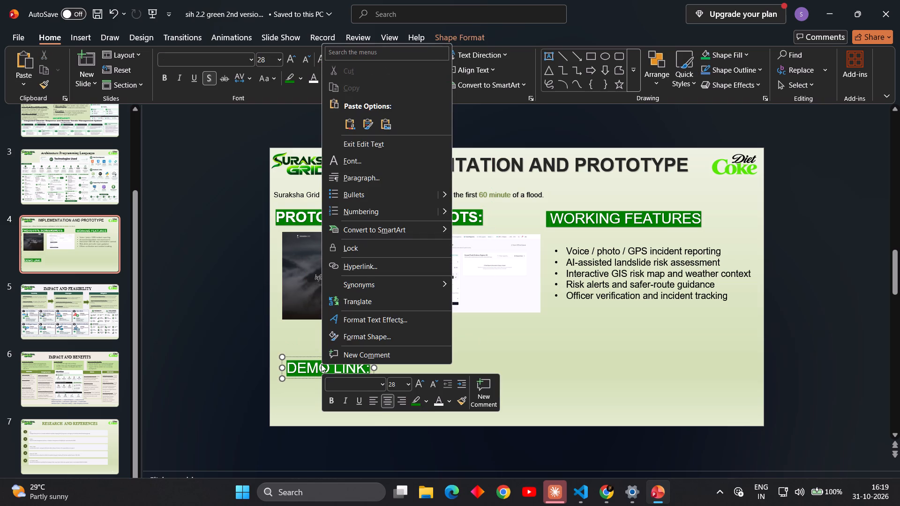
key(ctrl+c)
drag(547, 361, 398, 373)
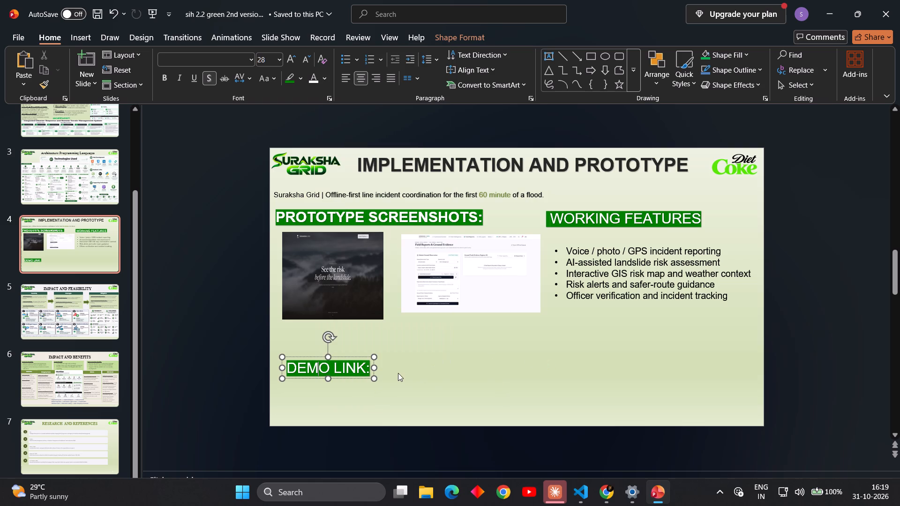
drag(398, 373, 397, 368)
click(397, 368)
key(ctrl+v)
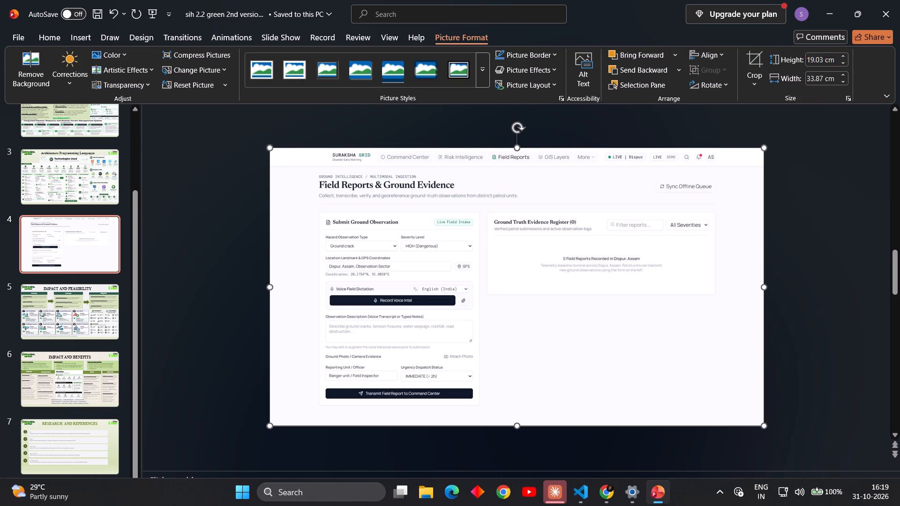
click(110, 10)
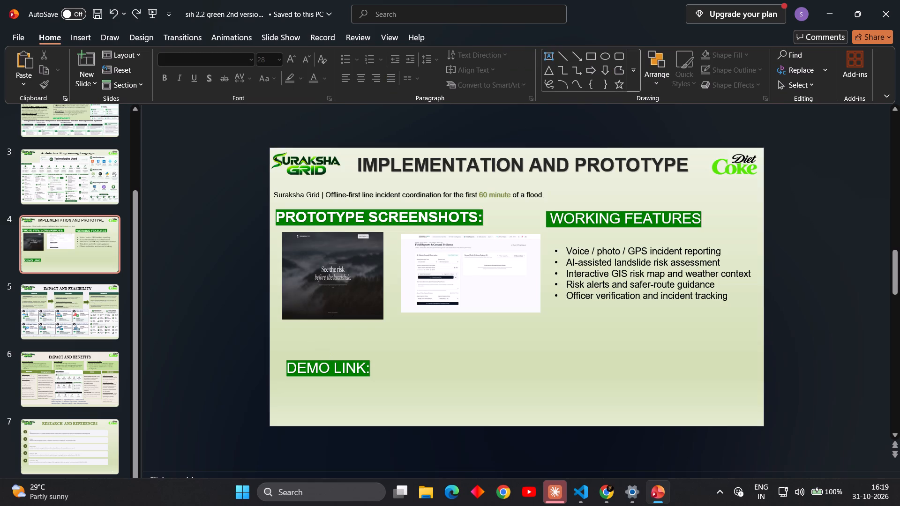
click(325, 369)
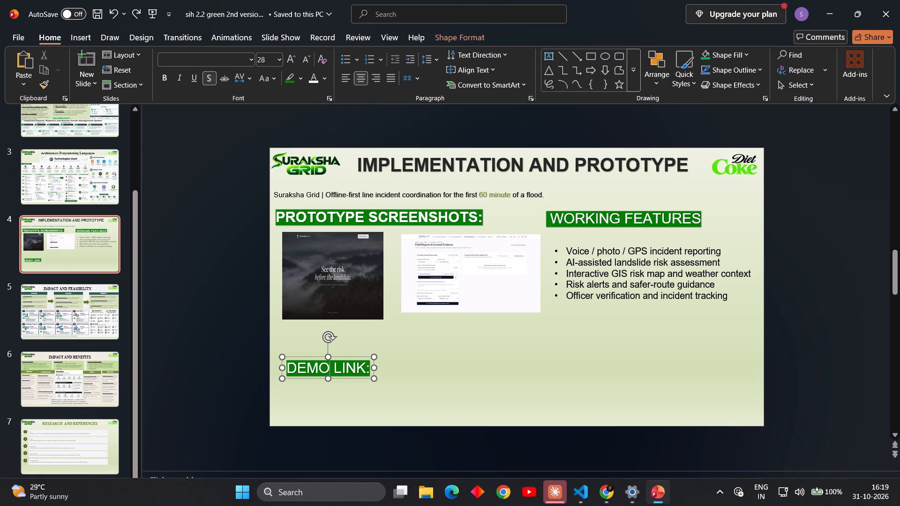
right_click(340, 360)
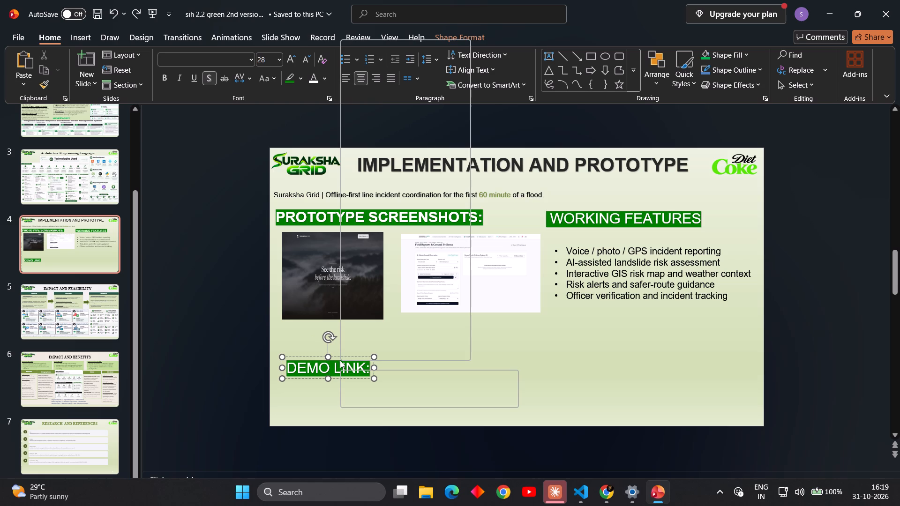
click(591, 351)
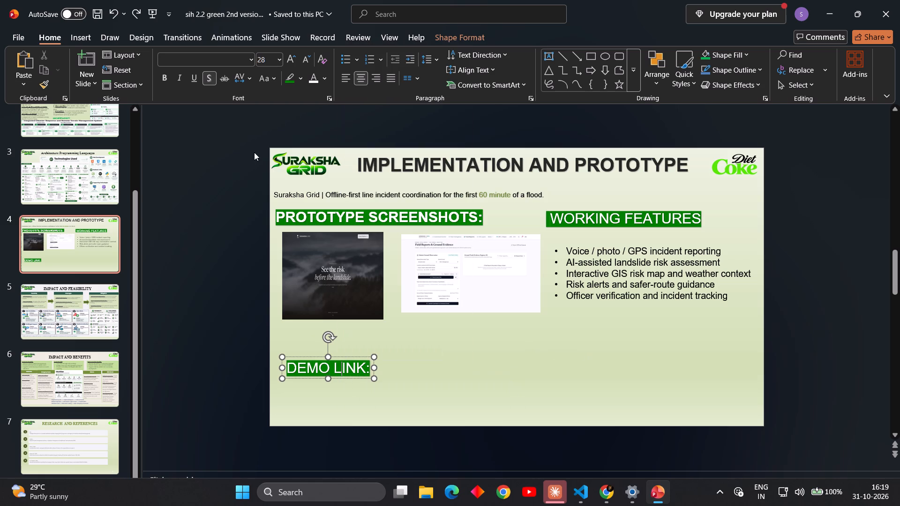
Insert a WordArt text object in the plain black fill style on the Implementation and Prototype slide.
click(81, 34)
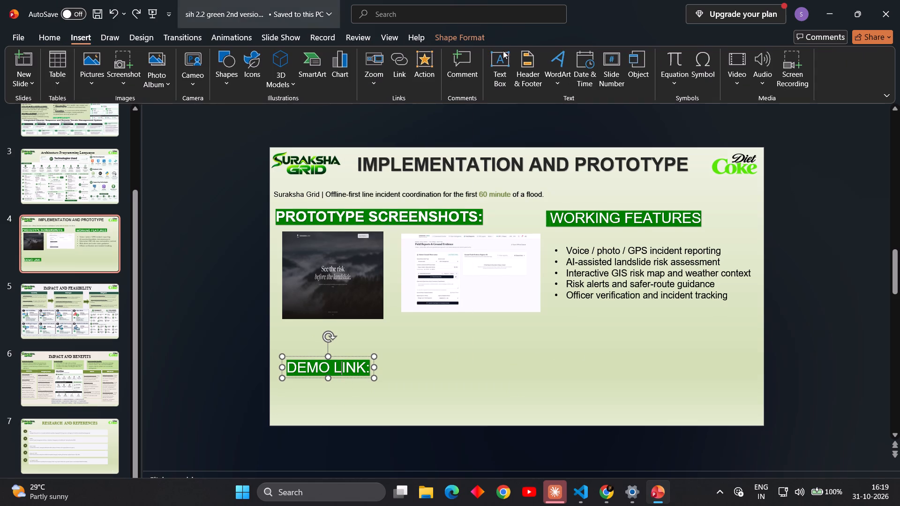
click(560, 68)
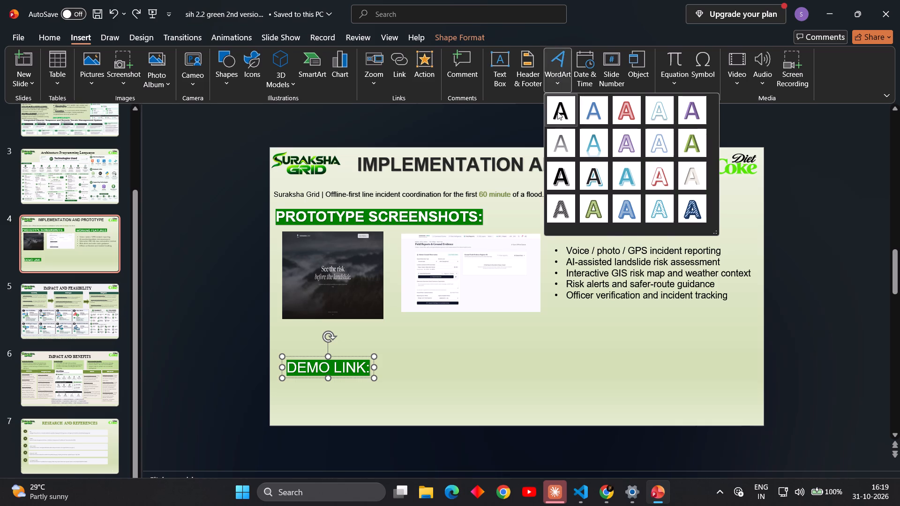
click(557, 112)
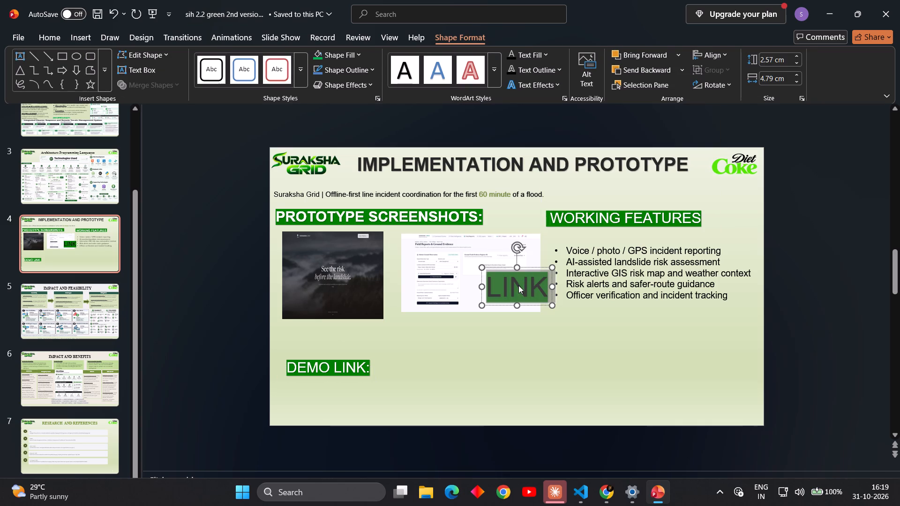
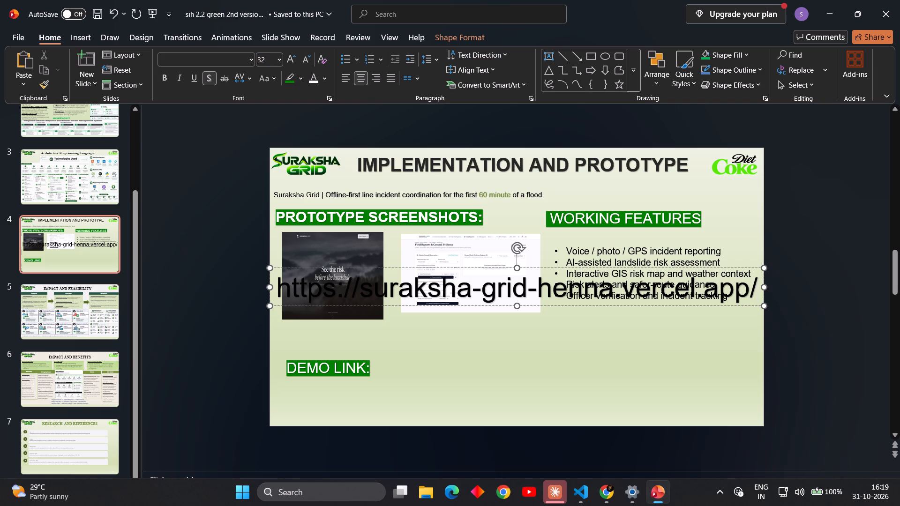
click(414, 290)
key(ctrl+a)
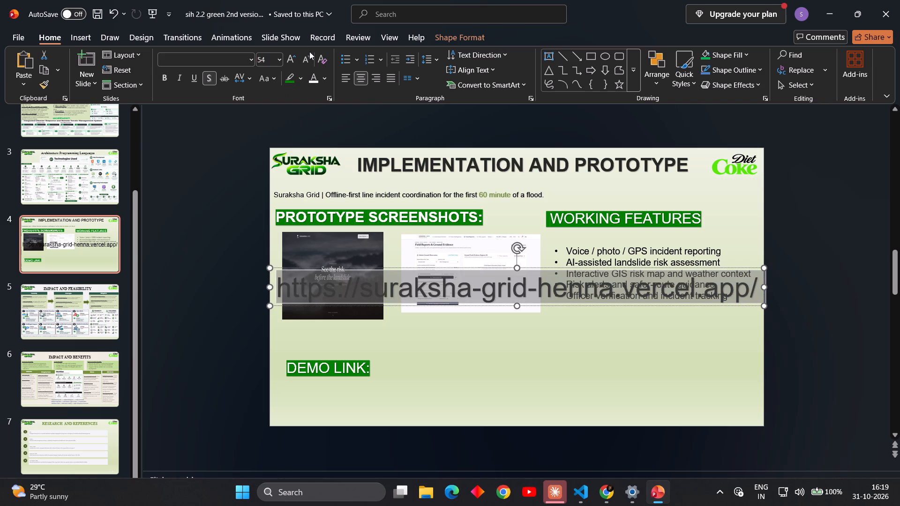
triple_click(309, 58)
triple_click(309, 58)
click(309, 58)
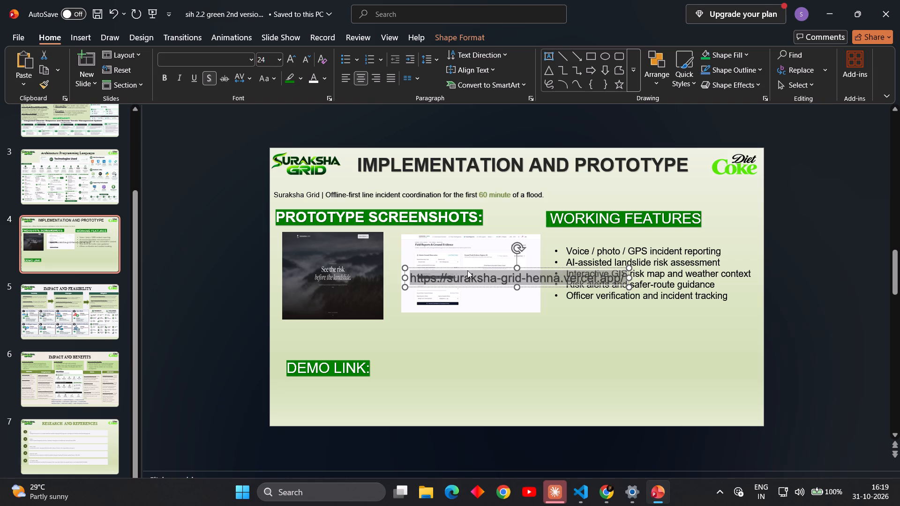
drag(468, 268, 471, 330)
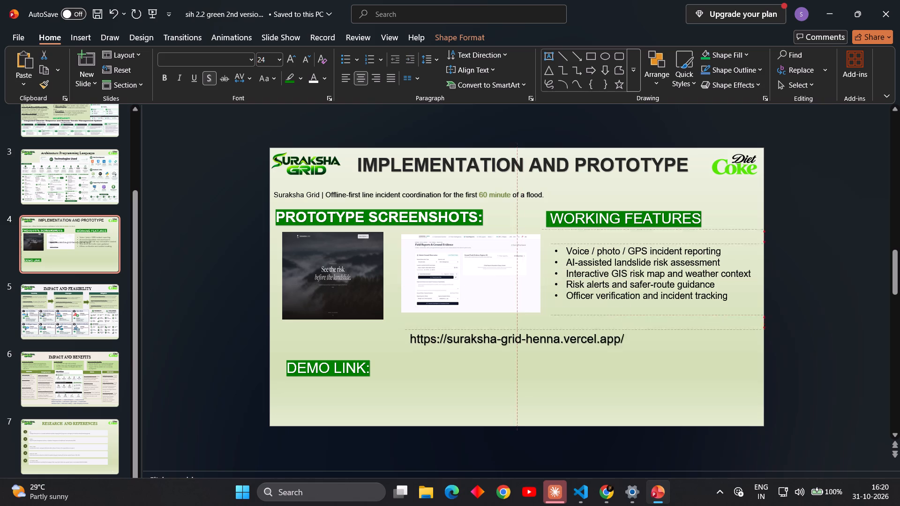
drag(471, 330, 453, 357)
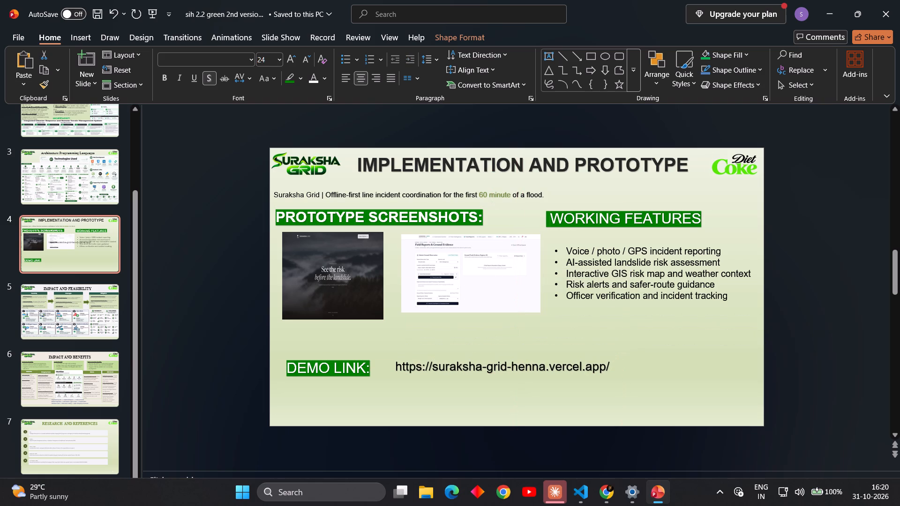
drag(453, 357, 442, 358)
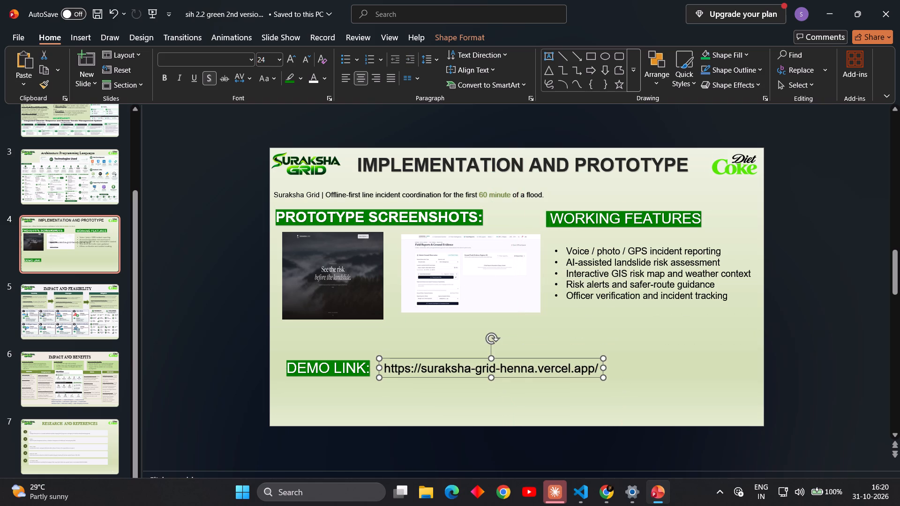
click(615, 360)
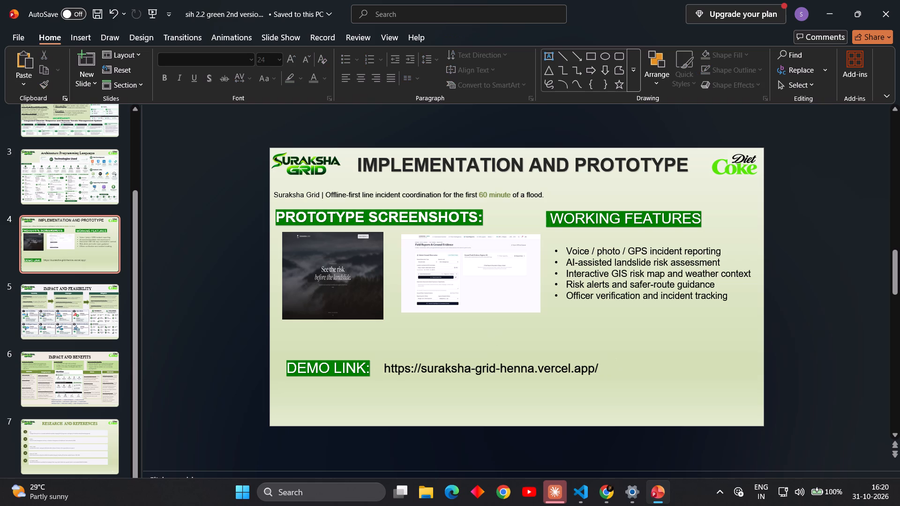
right_click(559, 375)
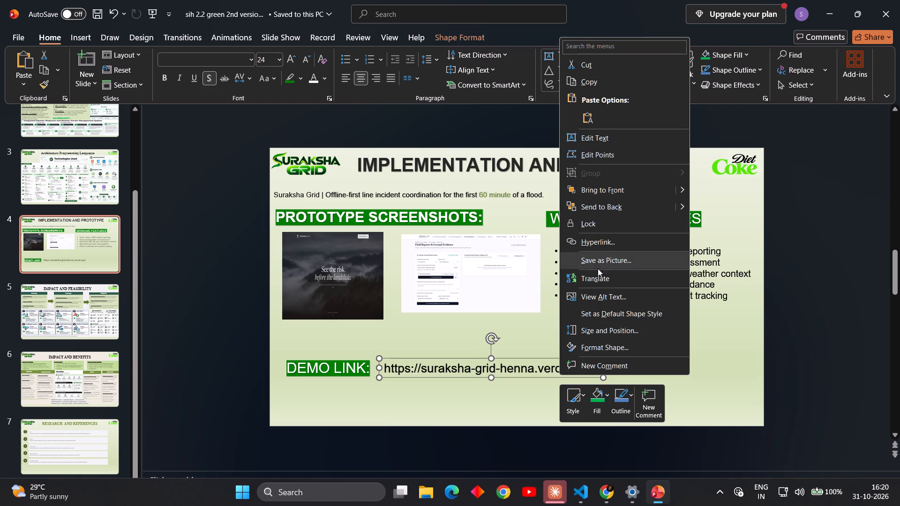
click(598, 242)
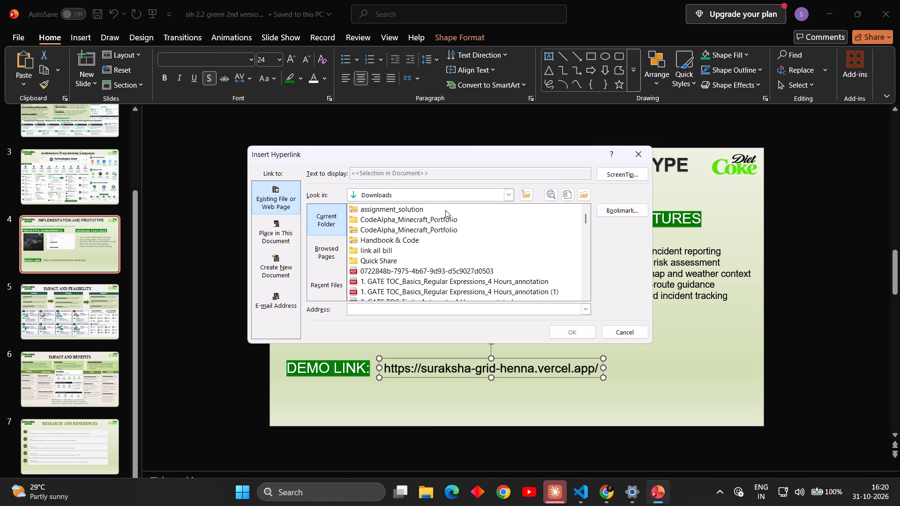
click(399, 307)
key(ctrl+v)
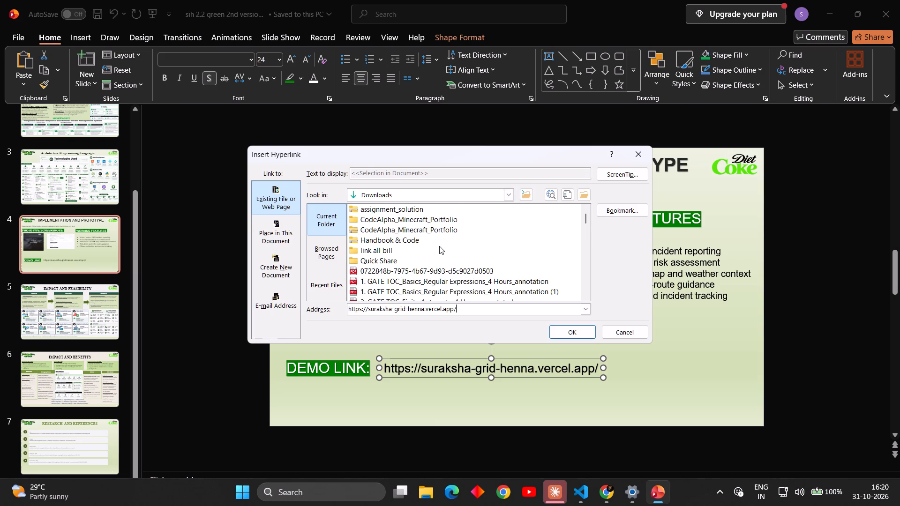
click(420, 168)
double_click(422, 173)
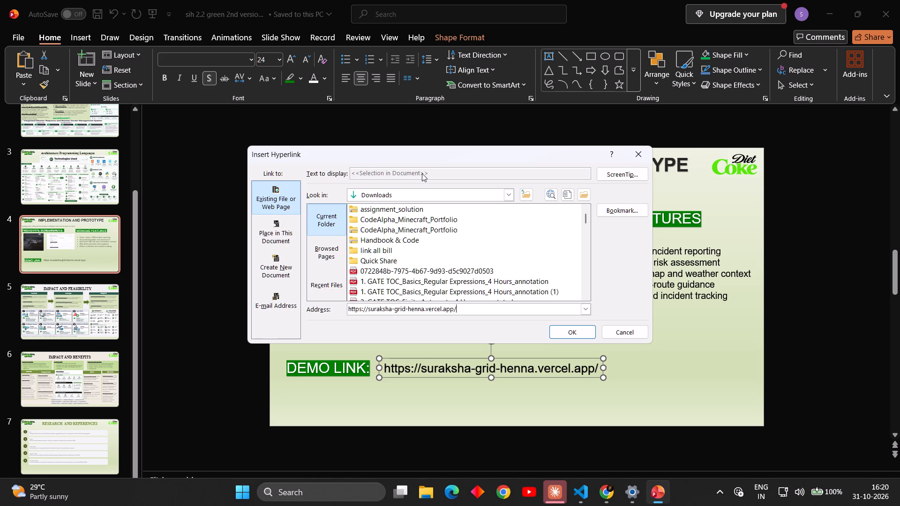
click(422, 173)
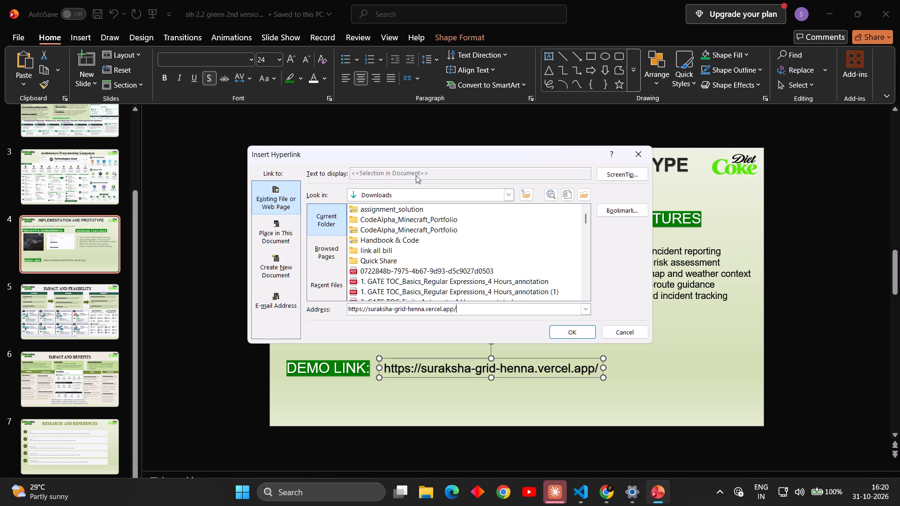
click(416, 176)
click(562, 330)
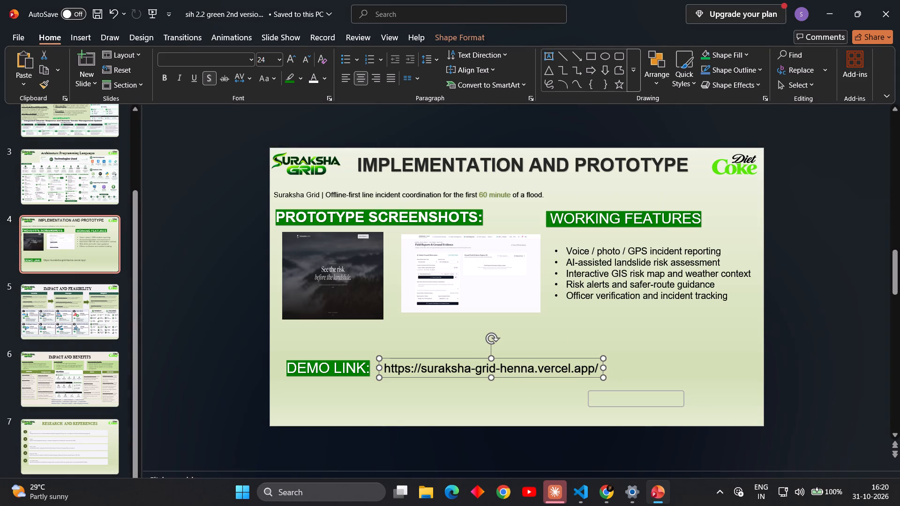
Enlarge the word "coordination" in the tagline beneath the slide title to 16 pt.
click(415, 194)
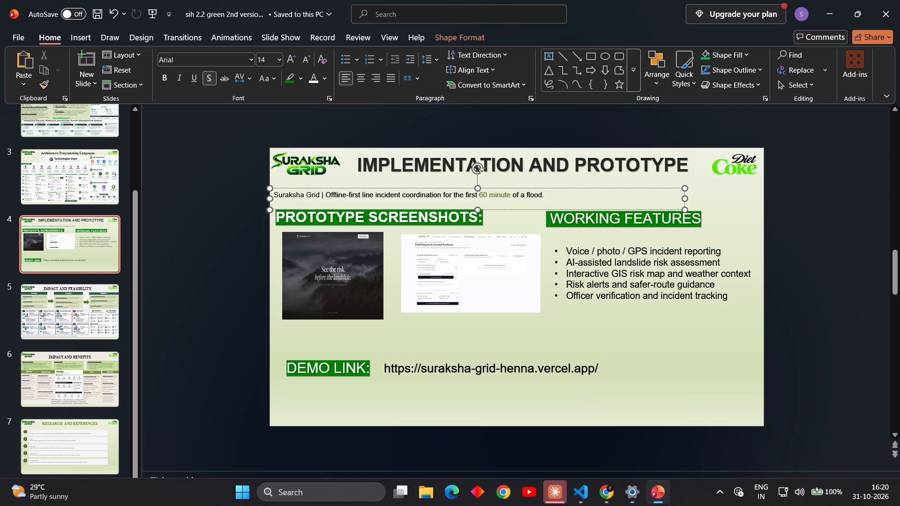
click(288, 61)
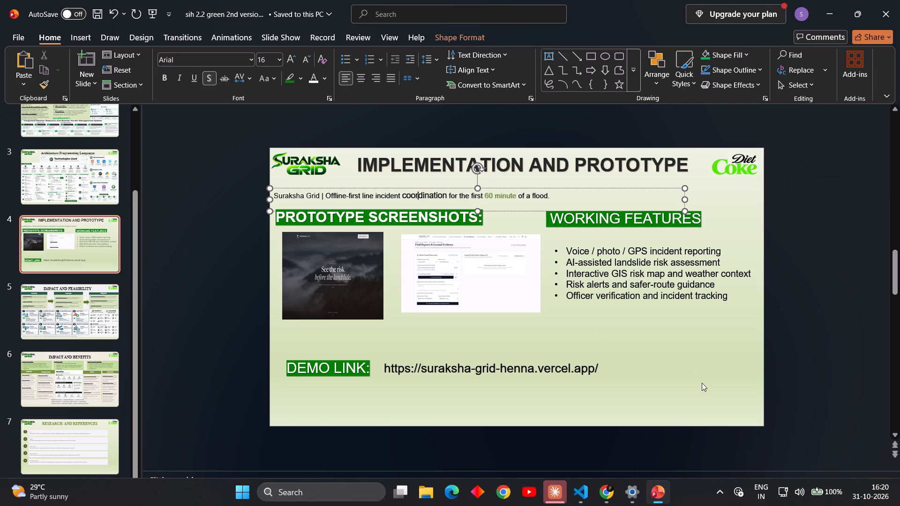
click(702, 383)
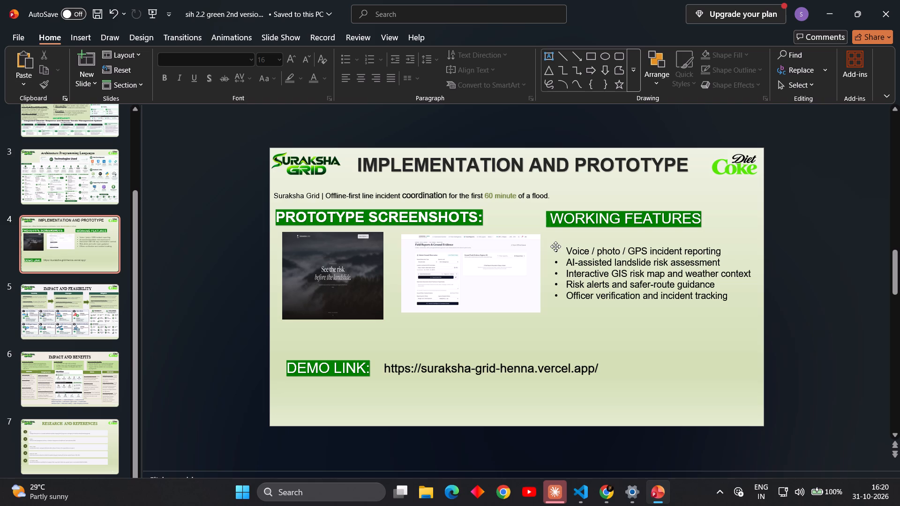
Stretch the report-page screenshot downward so its bottom edge lines up with the landing-page screenshot.
click(502, 271)
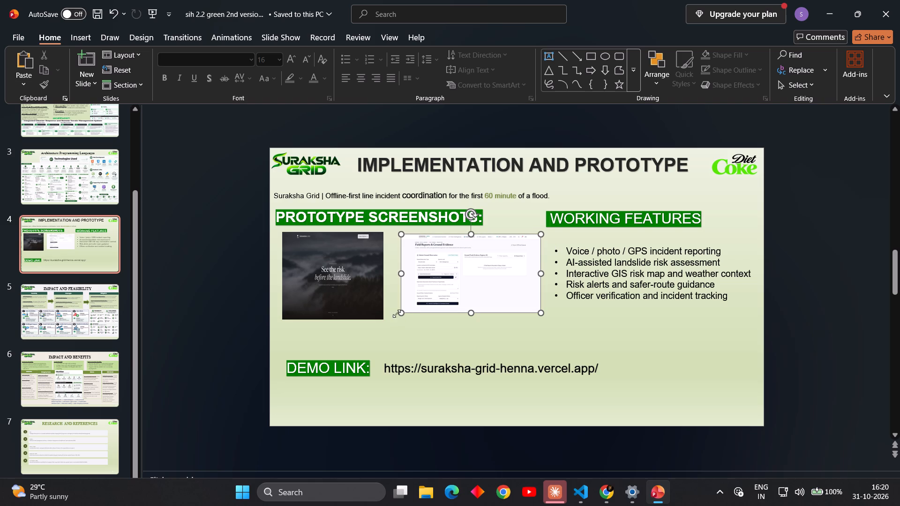
drag(470, 313, 470, 320)
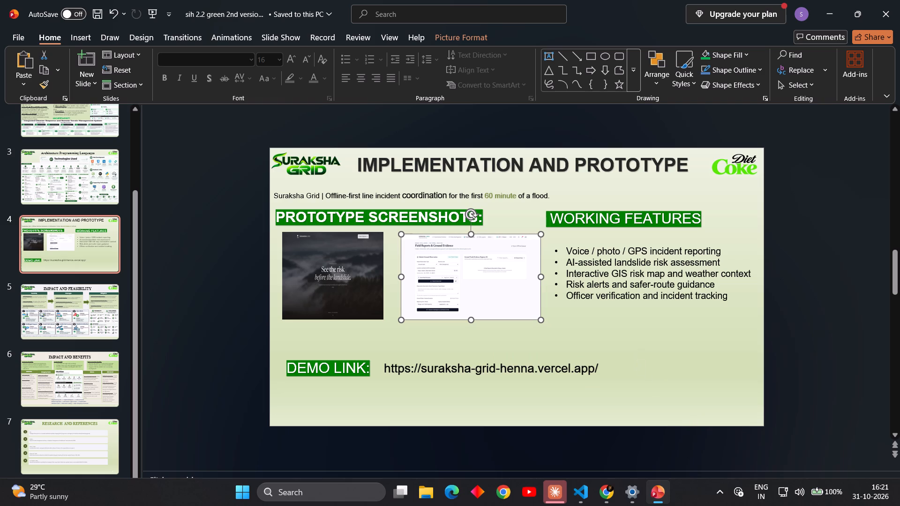
Shift the WORKING FEATURES heading slightly further from the PROTOTYPE SCREENSHOTS: heading, keeping it above the feature list.
click(593, 219)
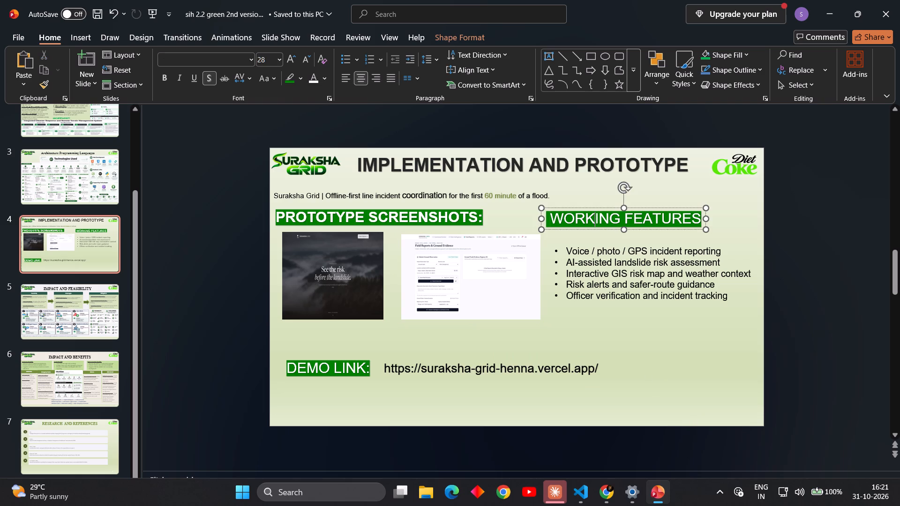
drag(630, 208, 636, 208)
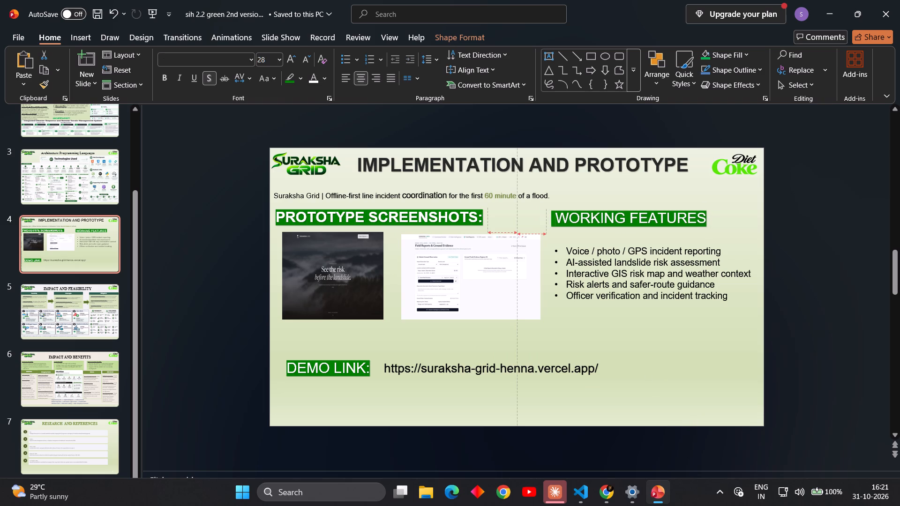
drag(636, 208, 636, 208)
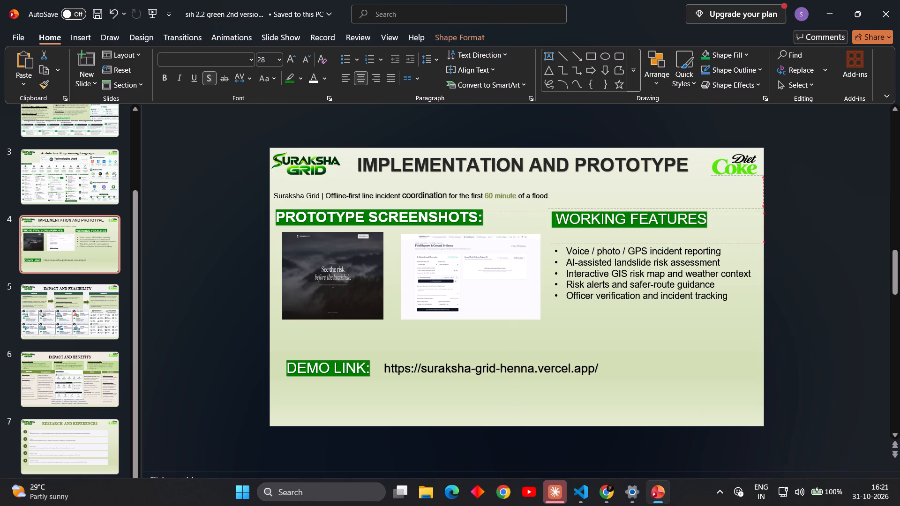
click(670, 365)
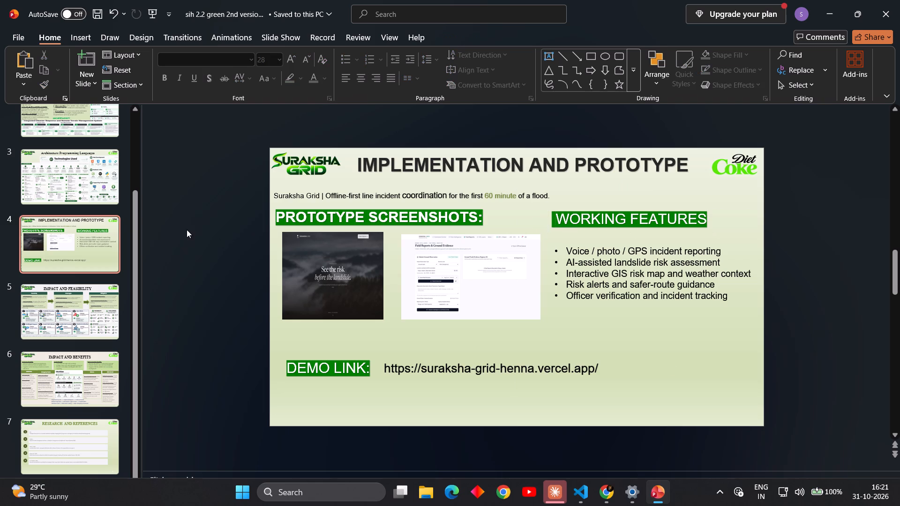
Delete the "Prototype Link : -" text from the Suraksha Grid title slide.
scroll(91, 208, up, 5)
click(72, 141)
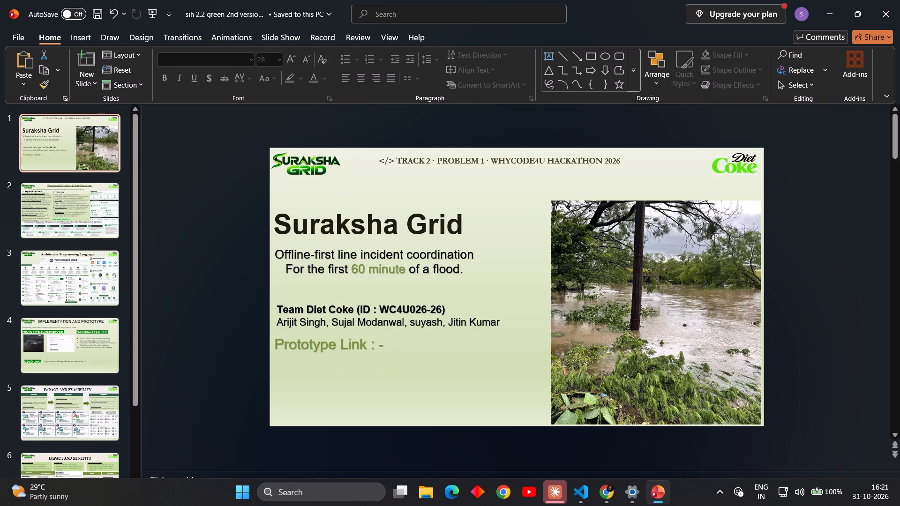
click(373, 345)
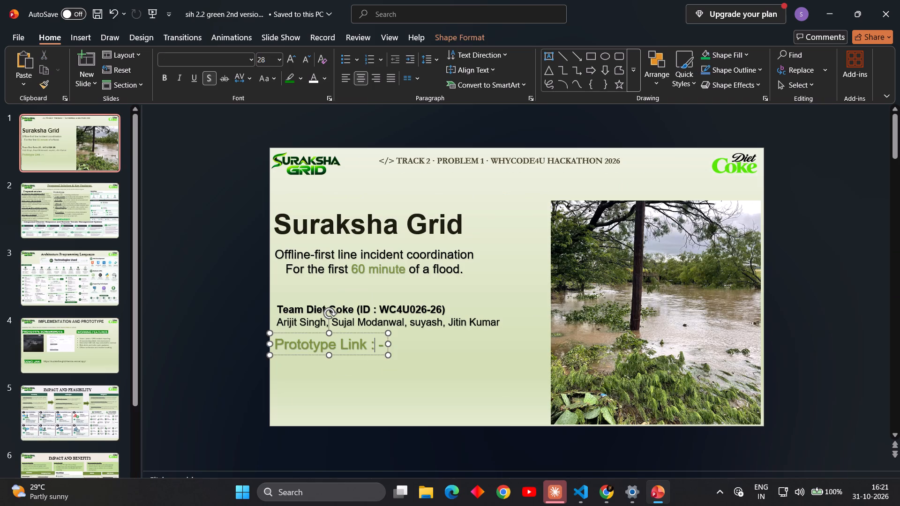
key(ctrl+a)
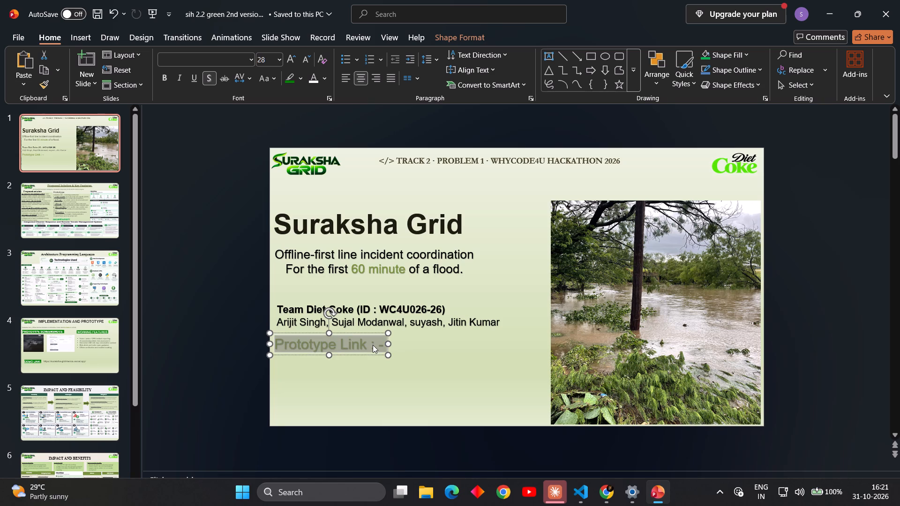
key(Delete)
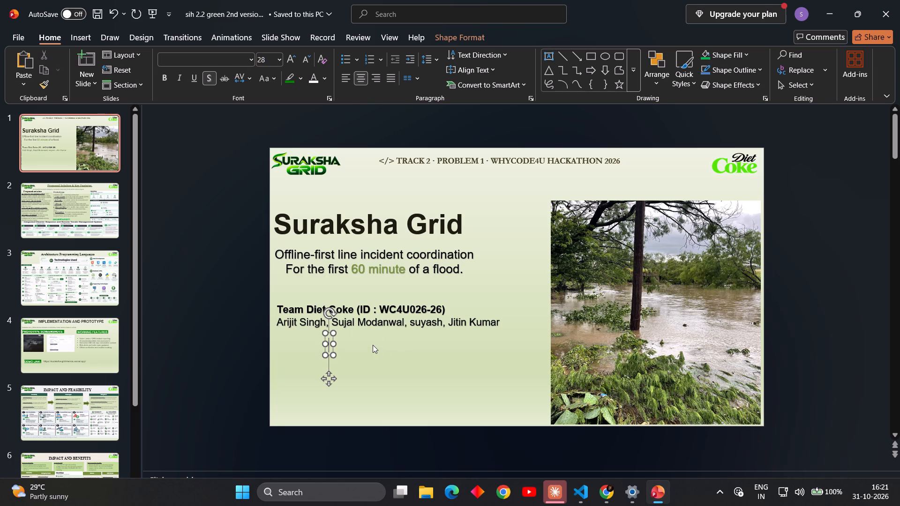
key(Delete)
drag(332, 344, 337, 355)
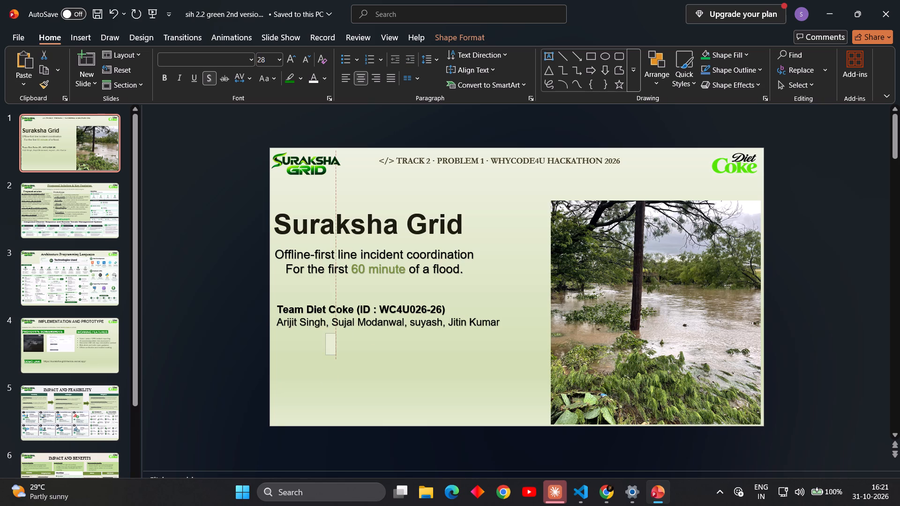
drag(337, 355, 346, 368)
click(415, 377)
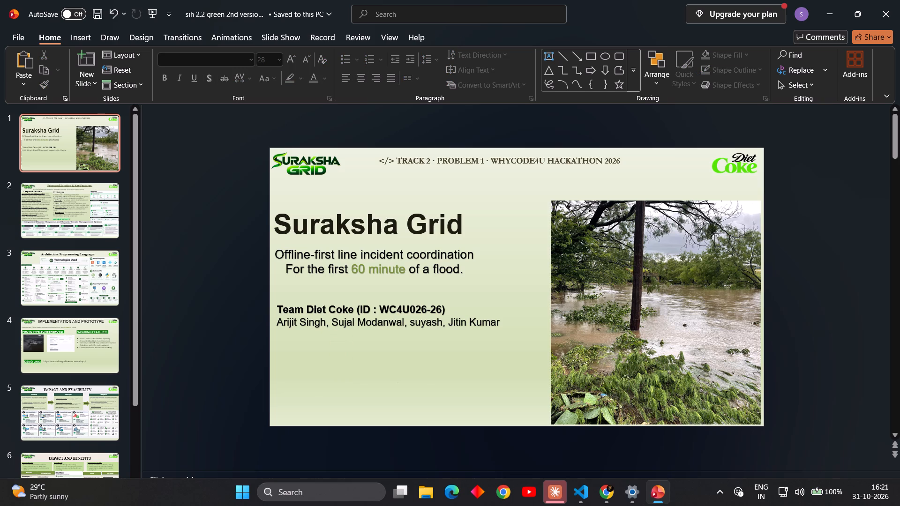
Move the two-line tagline on the title slide slightly down, between the Suraksha Grid title and the team details.
click(326, 262)
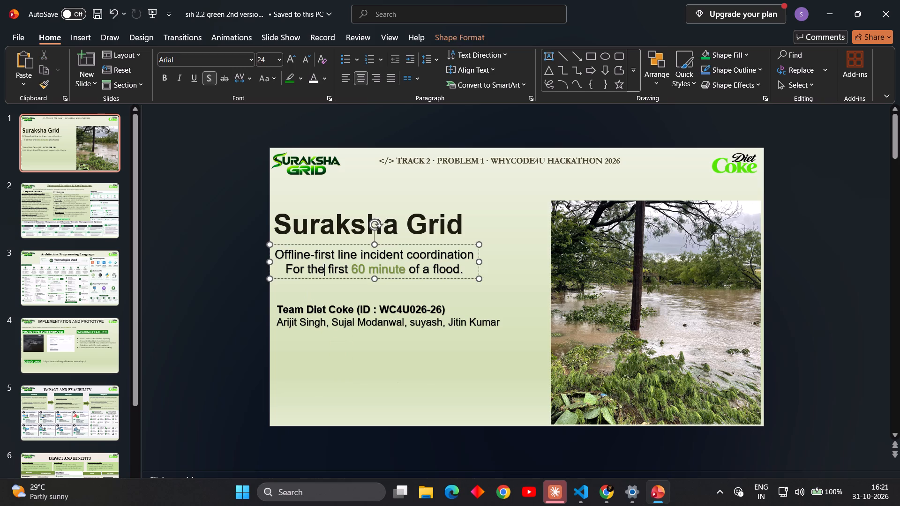
drag(341, 245, 338, 254)
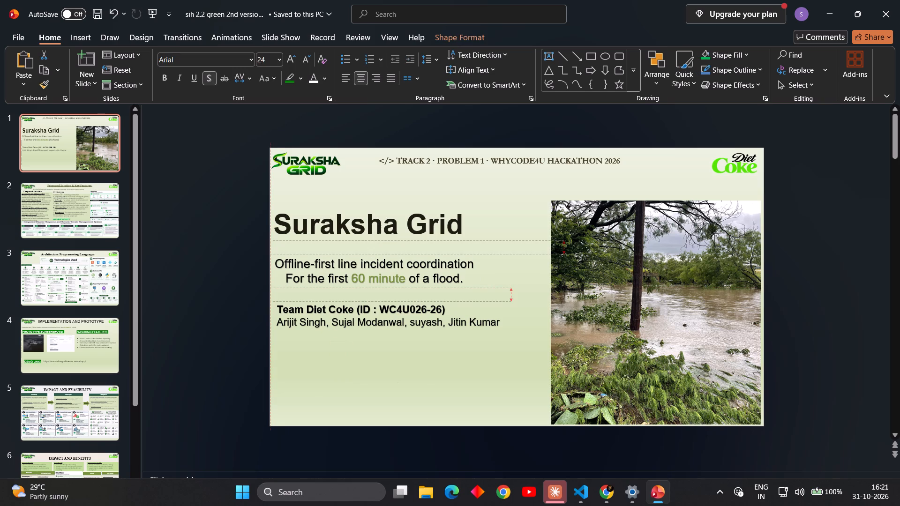
drag(338, 254, 338, 254)
click(412, 389)
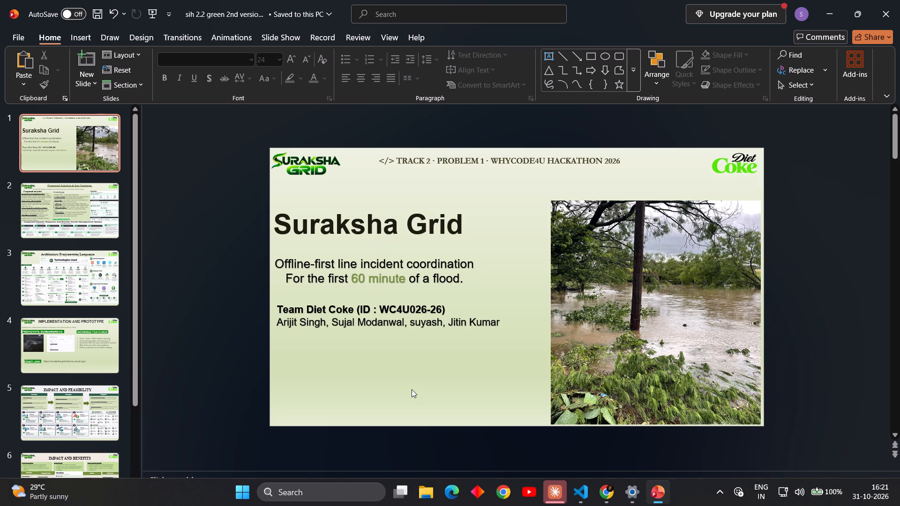
click(460, 397)
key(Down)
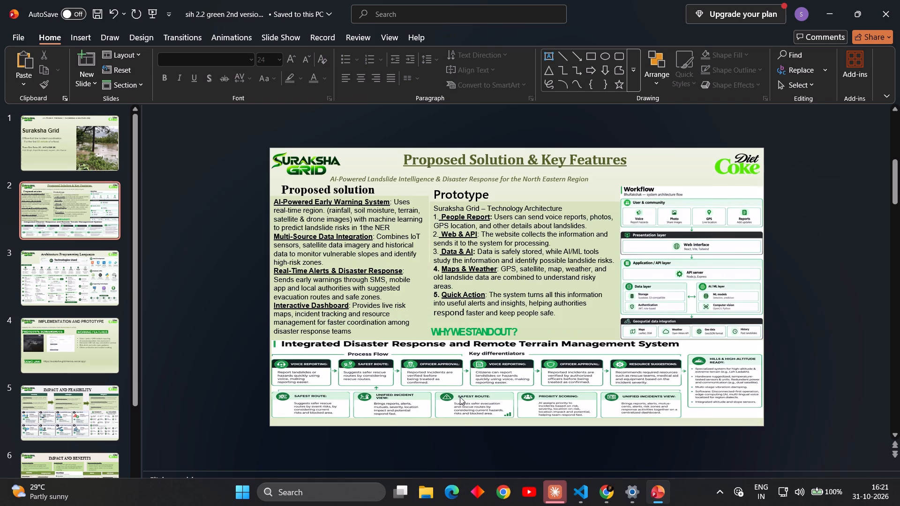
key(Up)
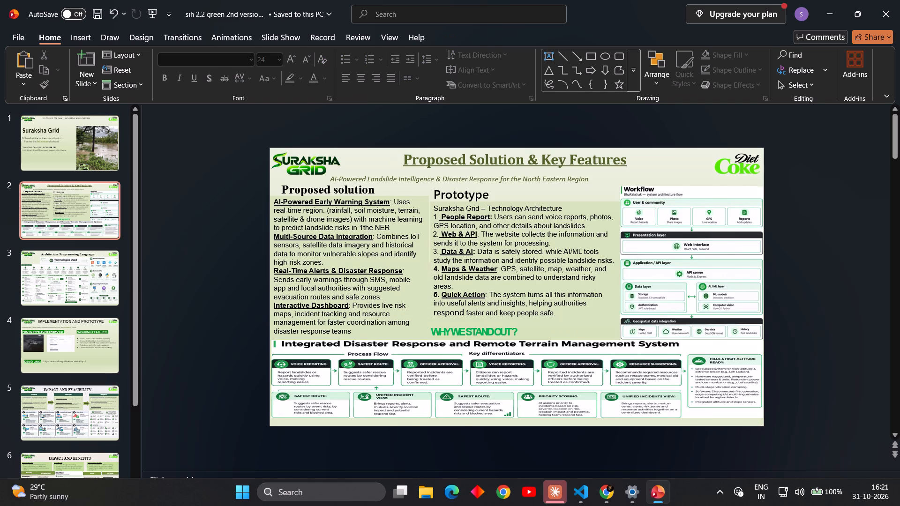
Review the deck's slides through Research and References, back to the title slide, and forward again to the references slide.
key(Down)
key(Down)
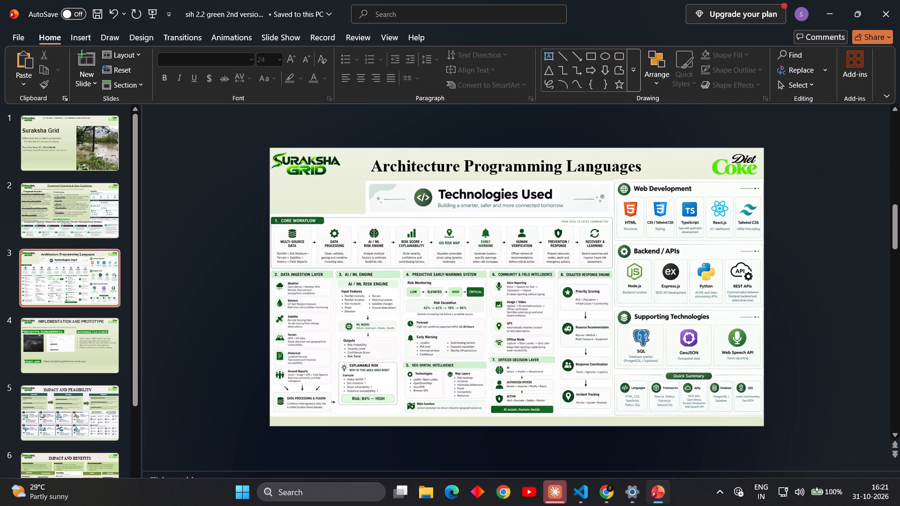
key(Down)
key(Down)
key(Down)
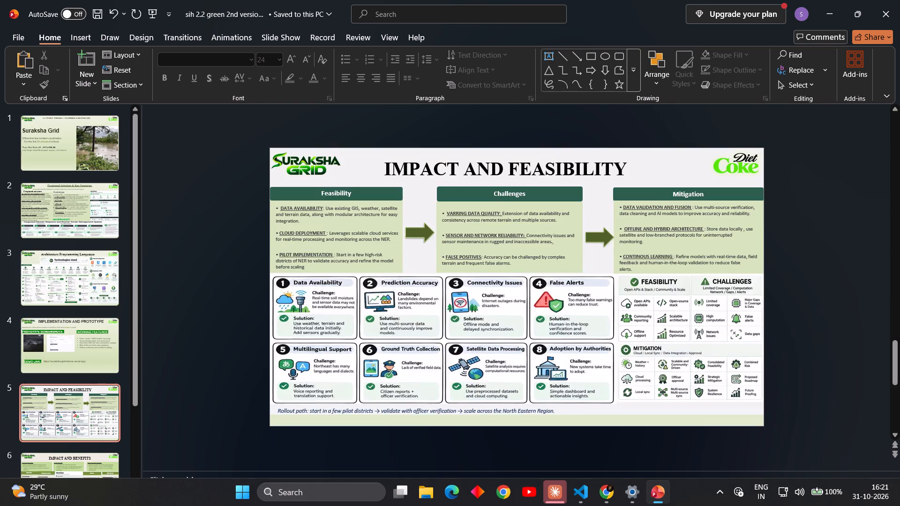
key(Down)
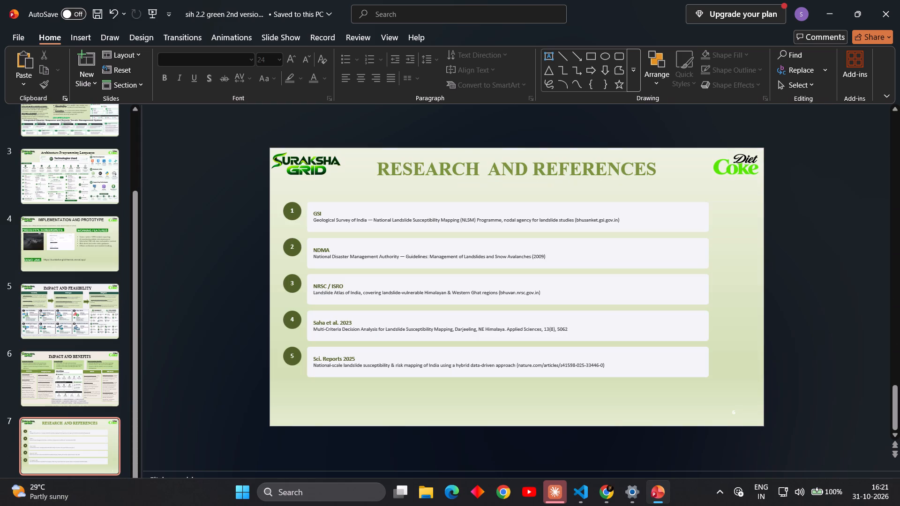
key(Down)
key(Up)
key(Up)
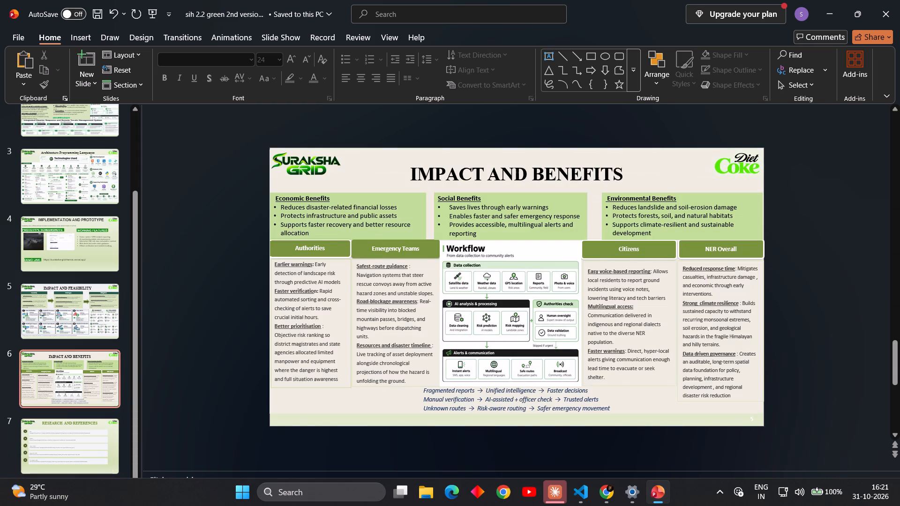
key(Up)
key(Up)
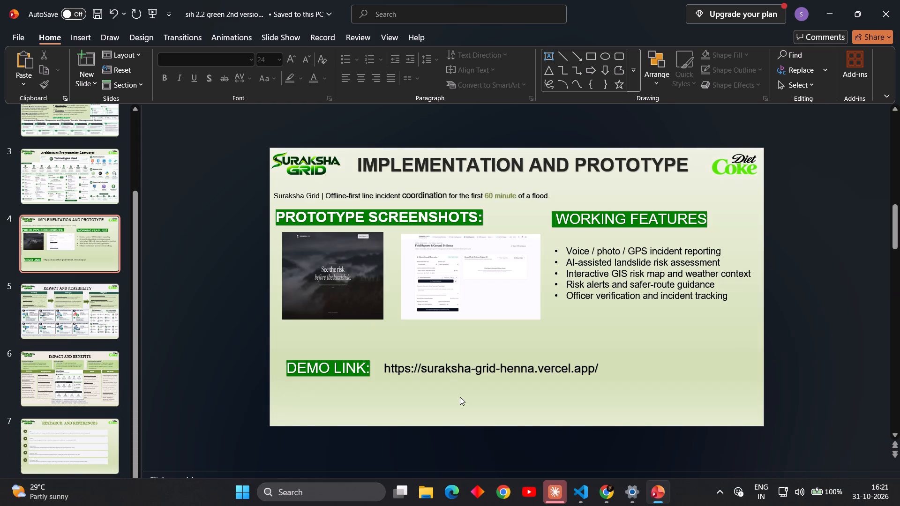
key(Up)
key(Up)
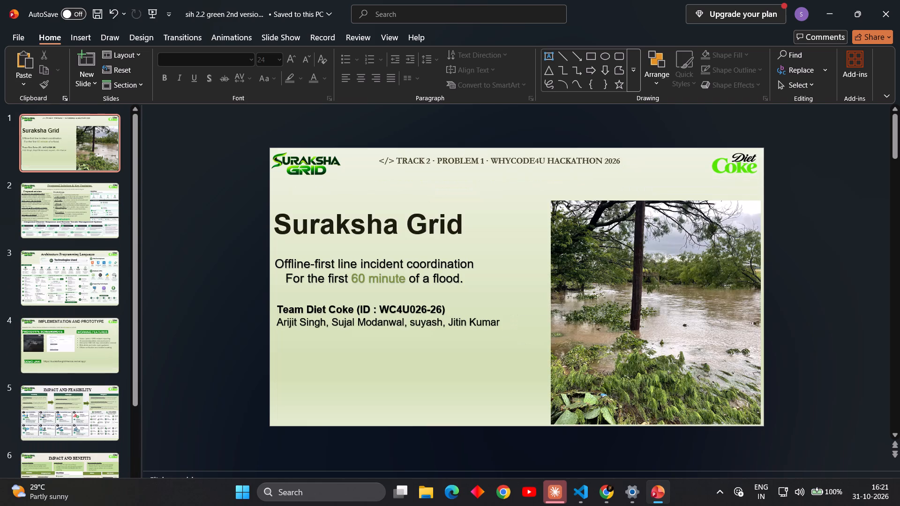
key(Up)
key(Down)
key(Down)
key(Down)
key(Down)
key(Down)
key(Down)
key(Down)
key(Down)
key(Down)
key(Down)
key(Down)
key(Down)
key(Down)
key(Down)
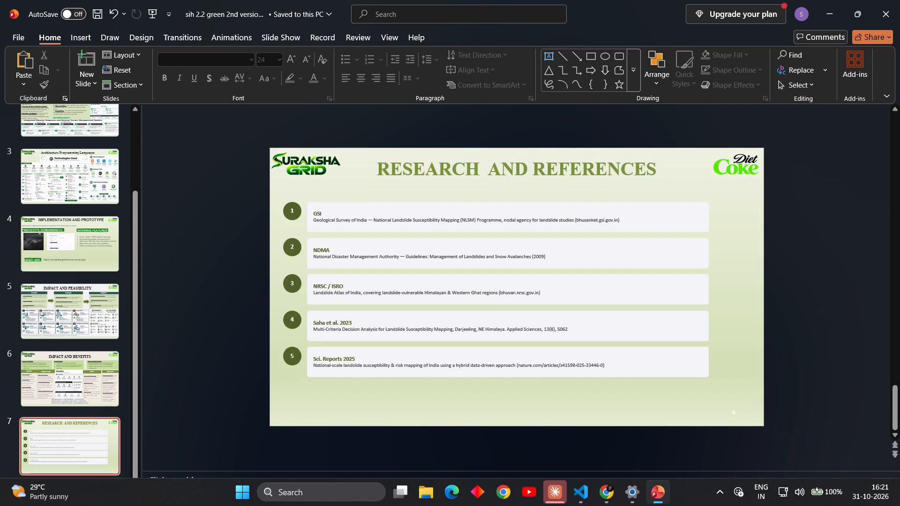
Enlarge the GSI reference text by two size increments to 11+ and shift it slightly up within its card.
click(317, 216)
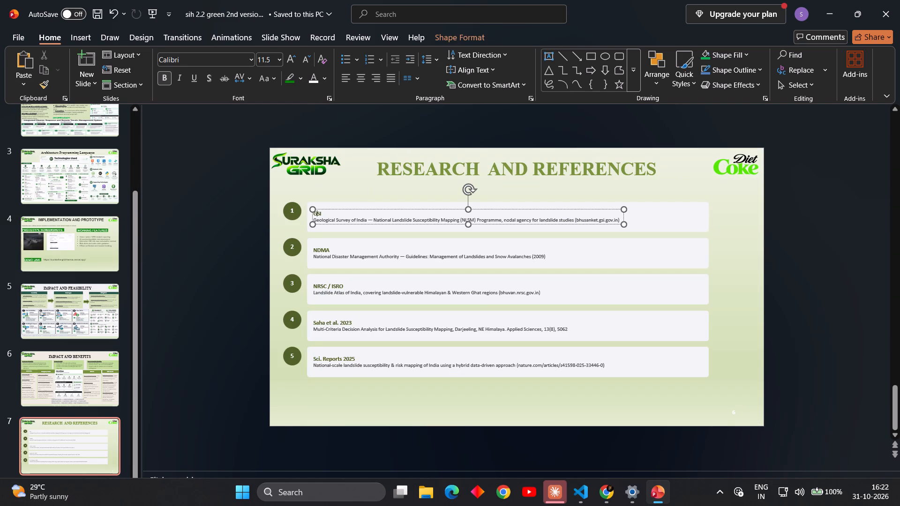
key(ctrl+a)
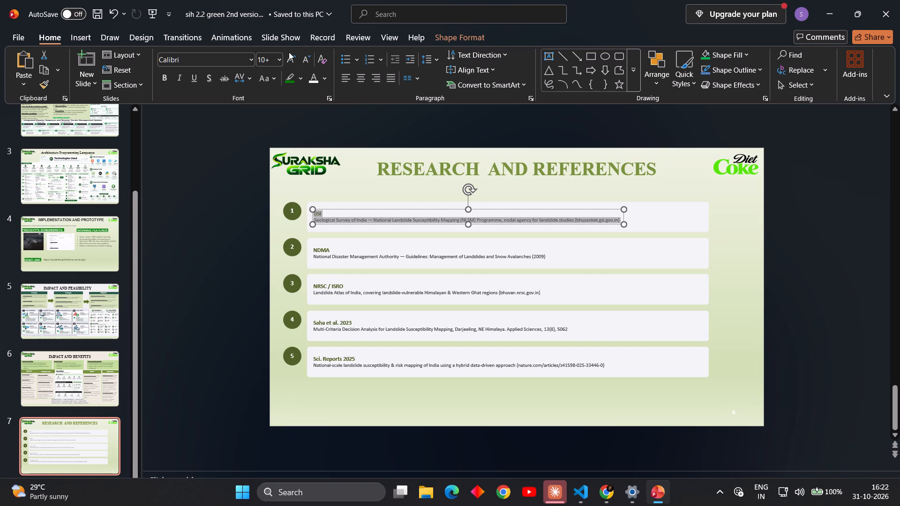
click(289, 55)
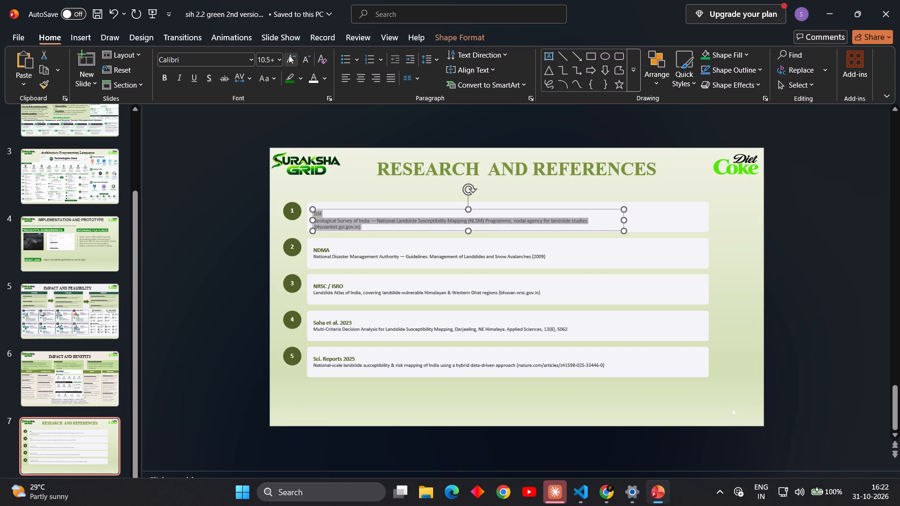
click(289, 55)
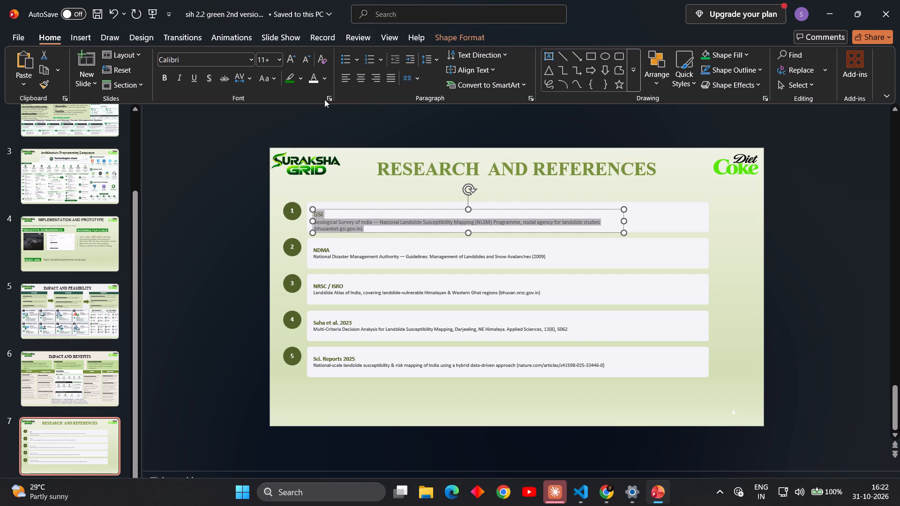
click(390, 209)
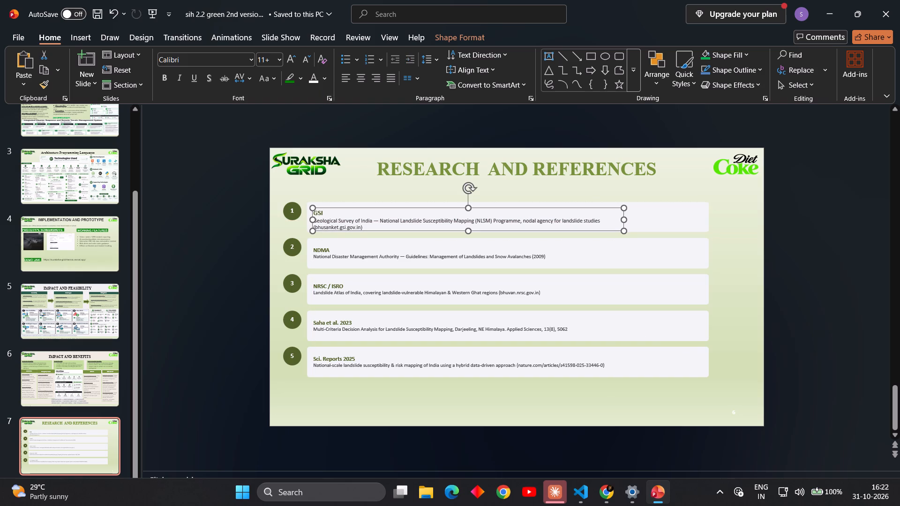
Enlarge the NDMA reference text to 11+ and move it slightly up so both description lines fit its card.
click(384, 254)
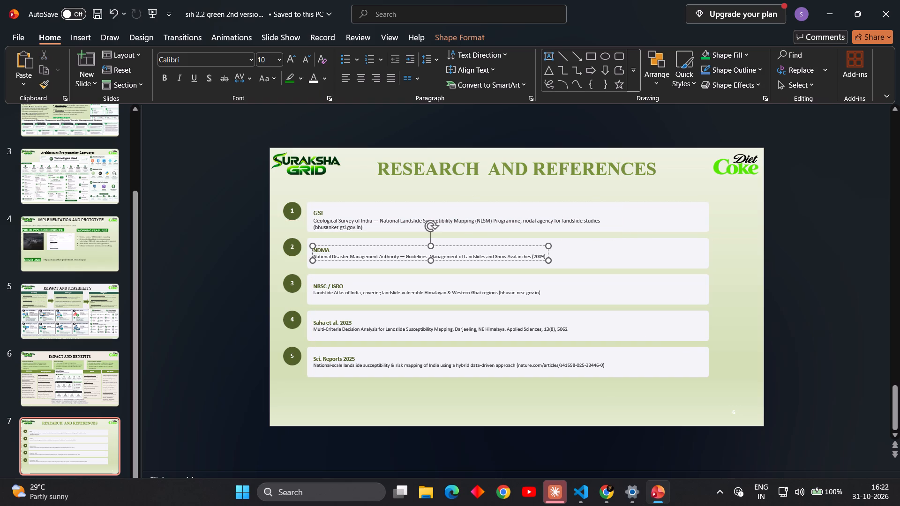
key(ctrl+a)
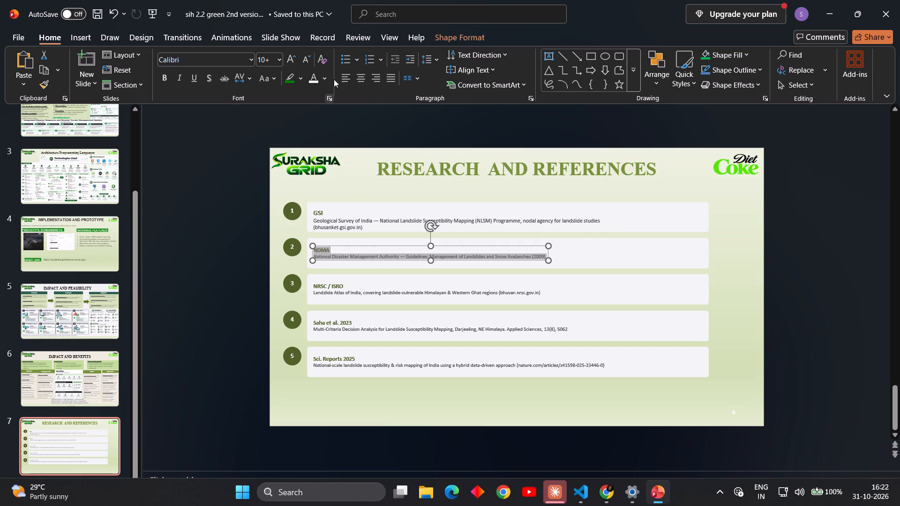
click(294, 55)
click(294, 55)
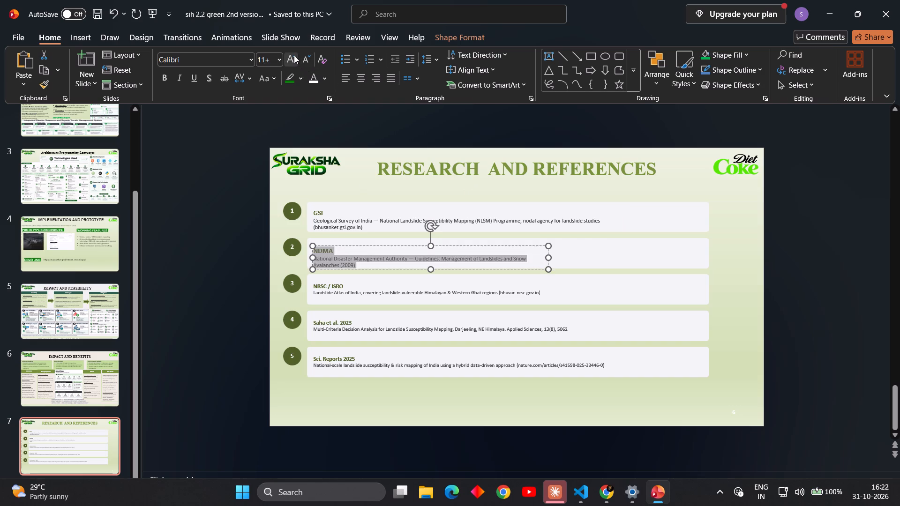
click(375, 246)
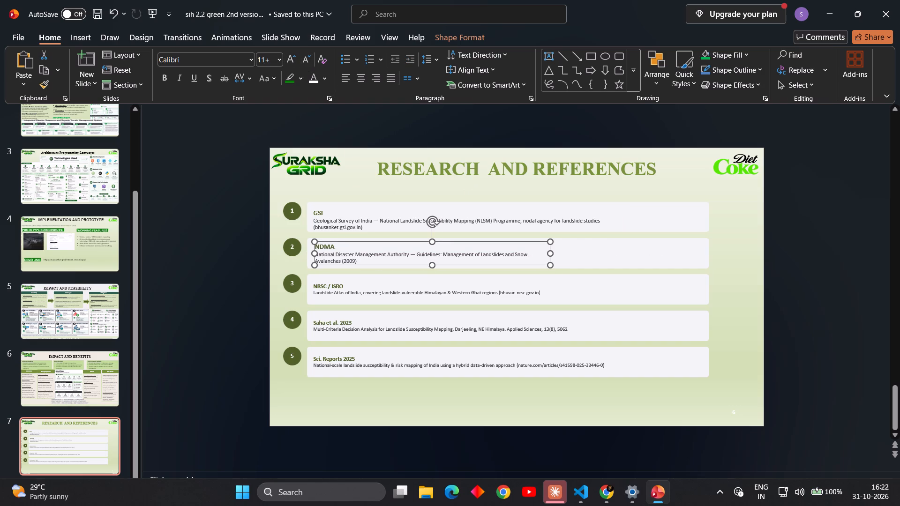
Enlarge the NRSC / ISRO reference text by two size increments to 11+.
click(372, 295)
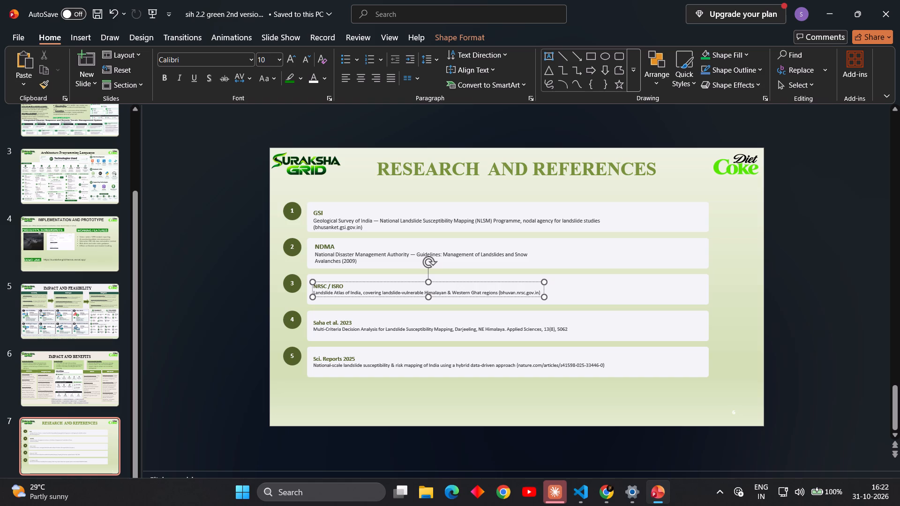
key(ctrl+a)
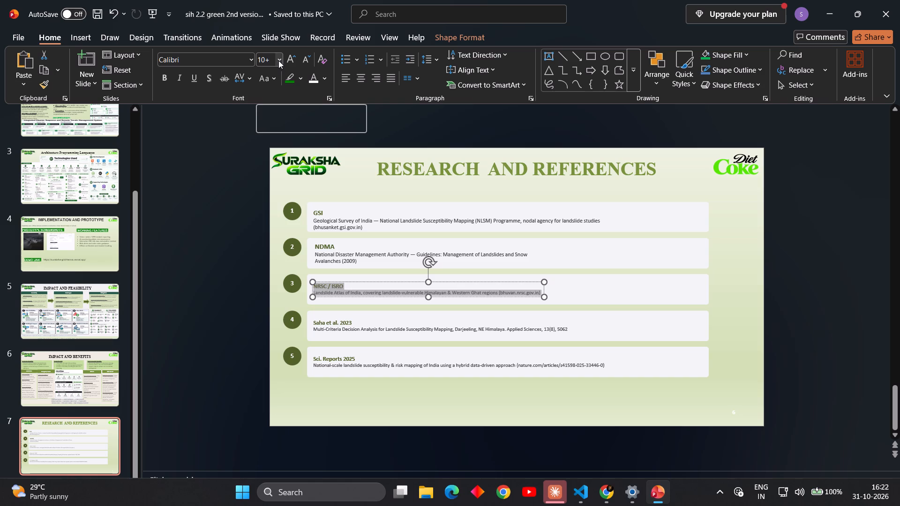
click(290, 58)
click(290, 58)
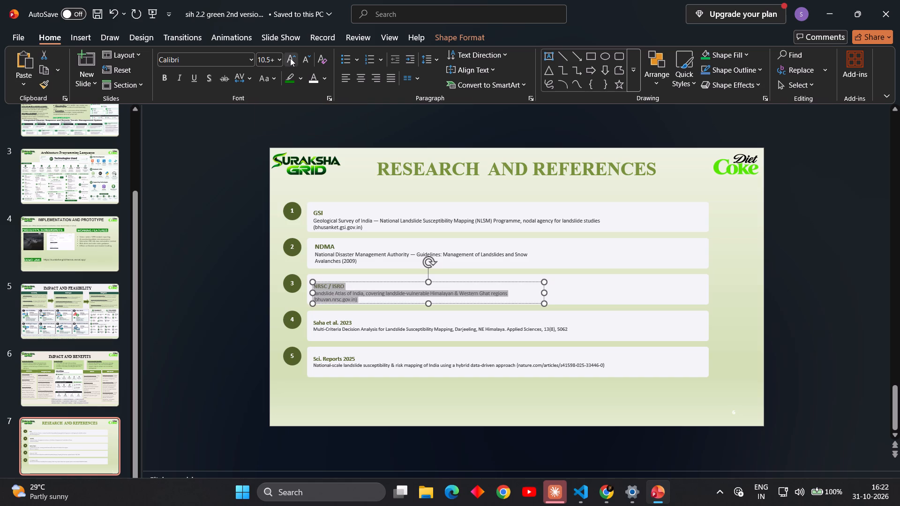
Enlarge the Saha et al. 2023 reference text to 11+ and shift it slightly up, aligned with the other references.
click(356, 328)
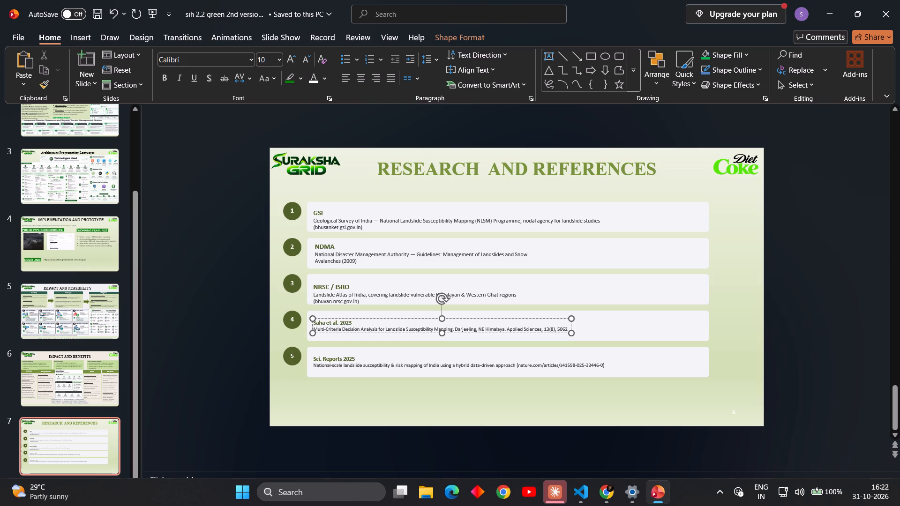
key(ctrl+a)
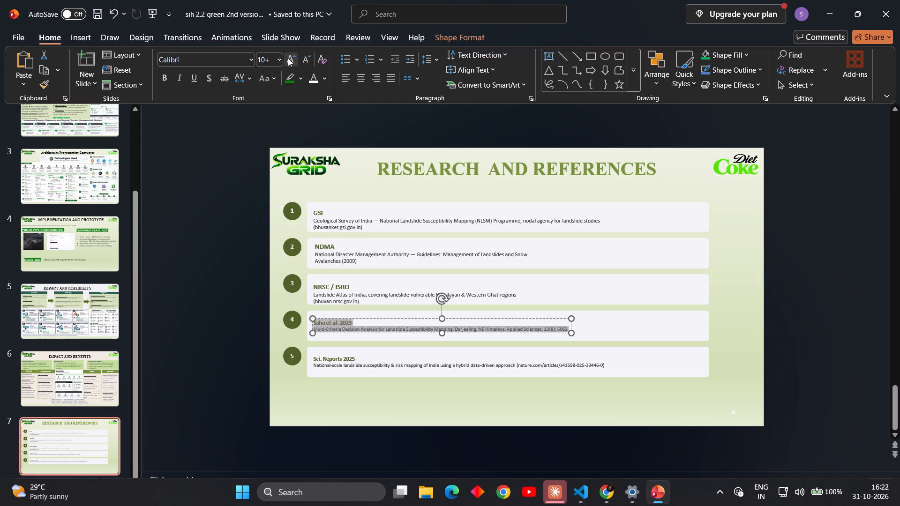
double_click(288, 58)
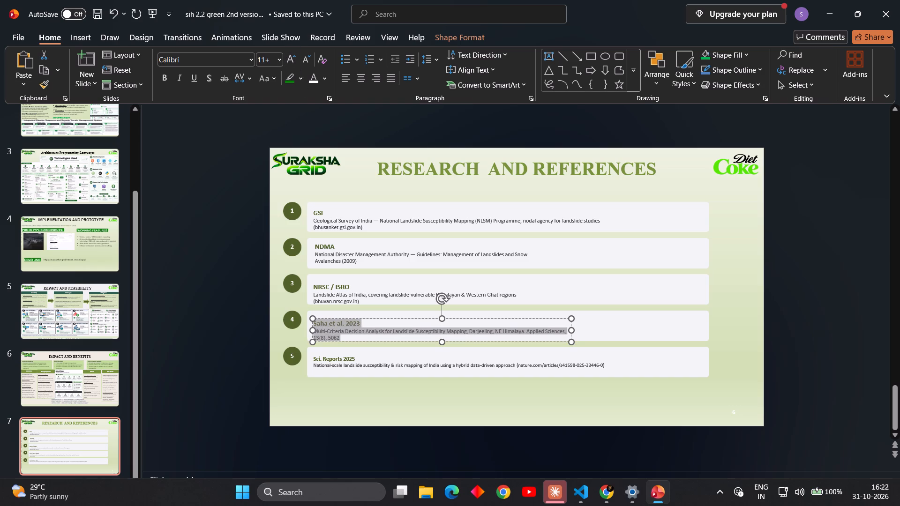
click(376, 319)
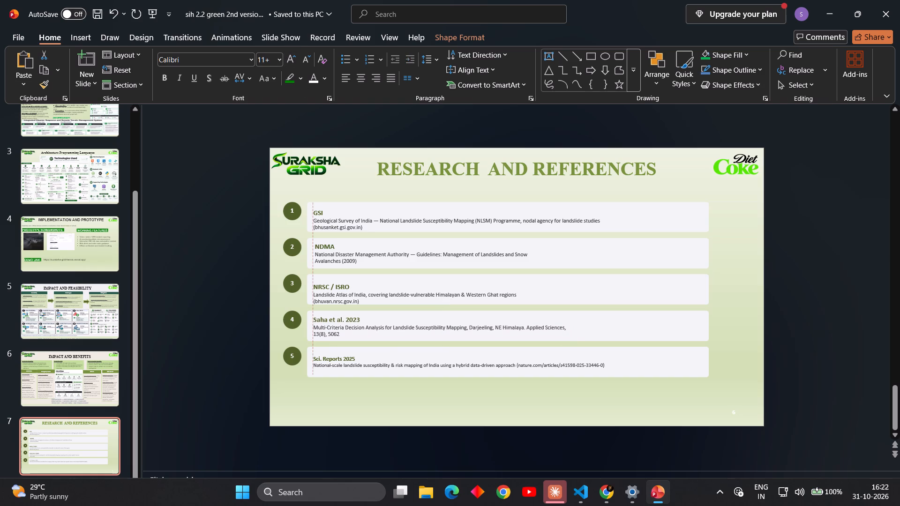
Enlarge the Sci. Reports 2025 reference text by two size increments to 11+.
click(386, 366)
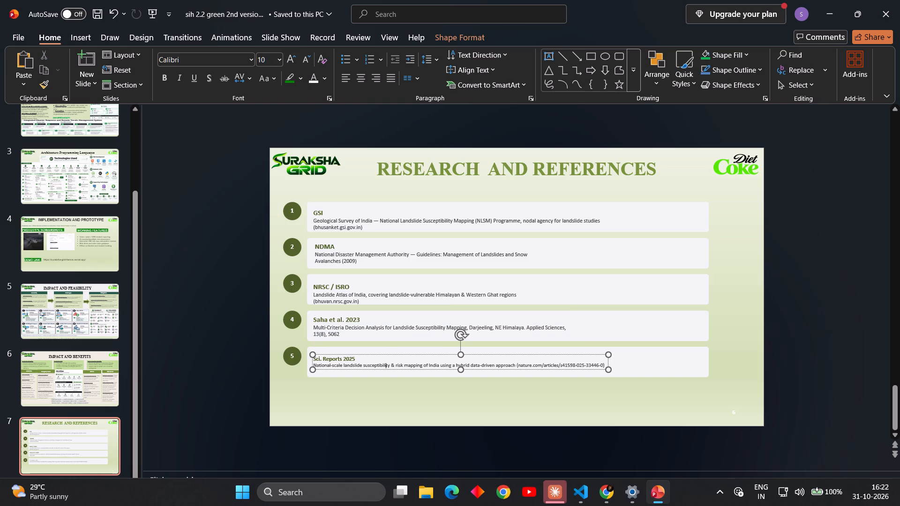
key(ctrl+a)
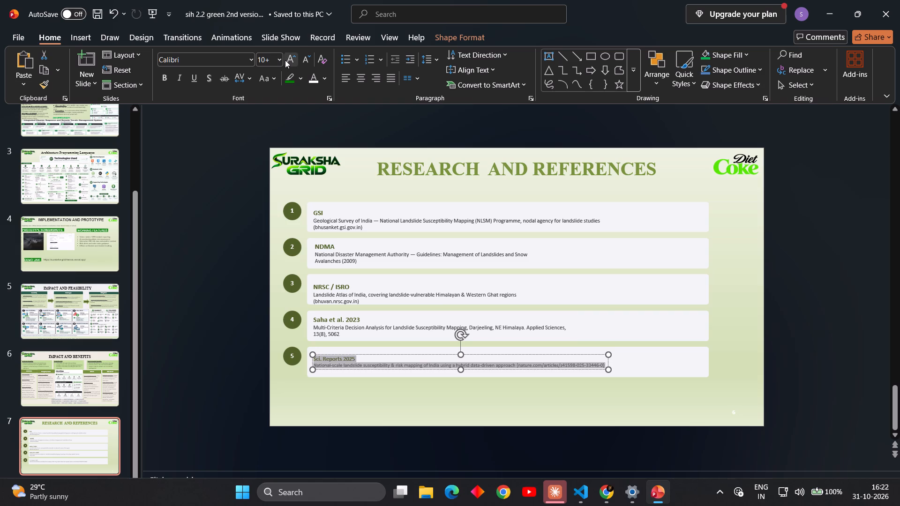
ctrl+double_click(285, 60)
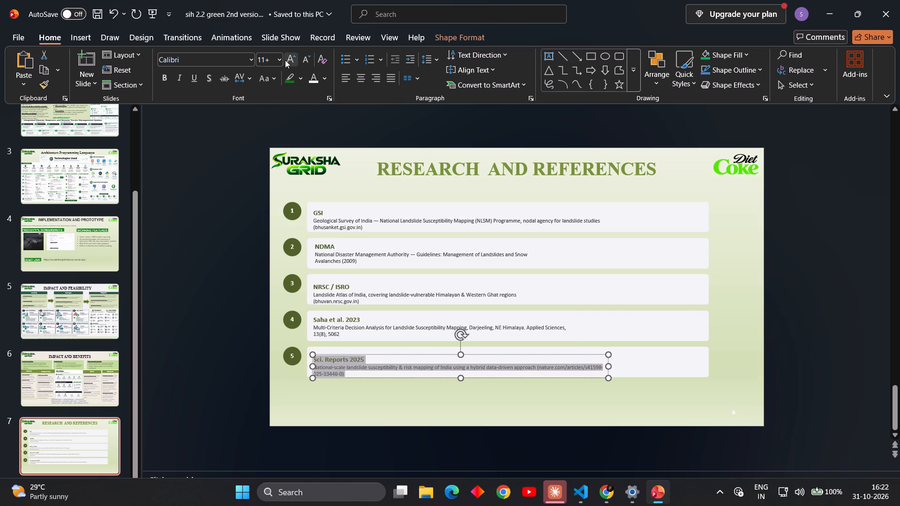
Move the Sci. Reports 2025 text slightly up and align its background card with the edges of the cards above.
click(368, 352)
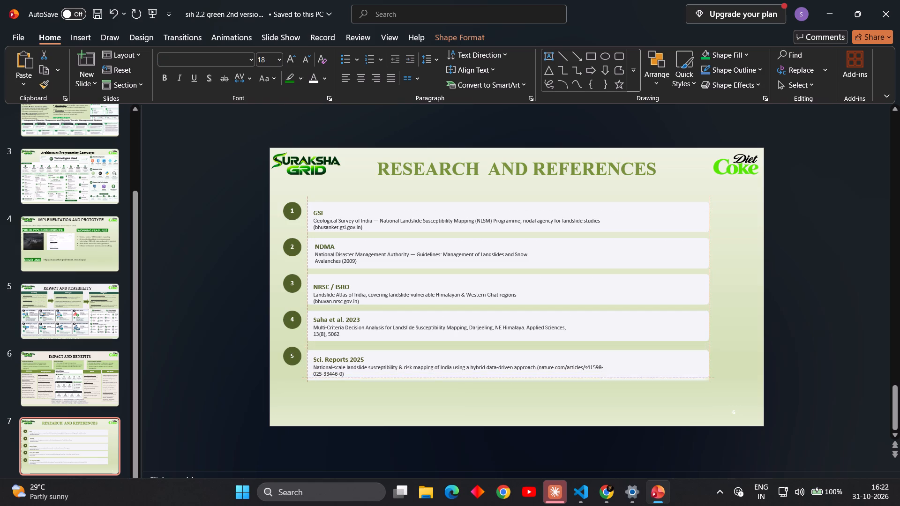
click(391, 401)
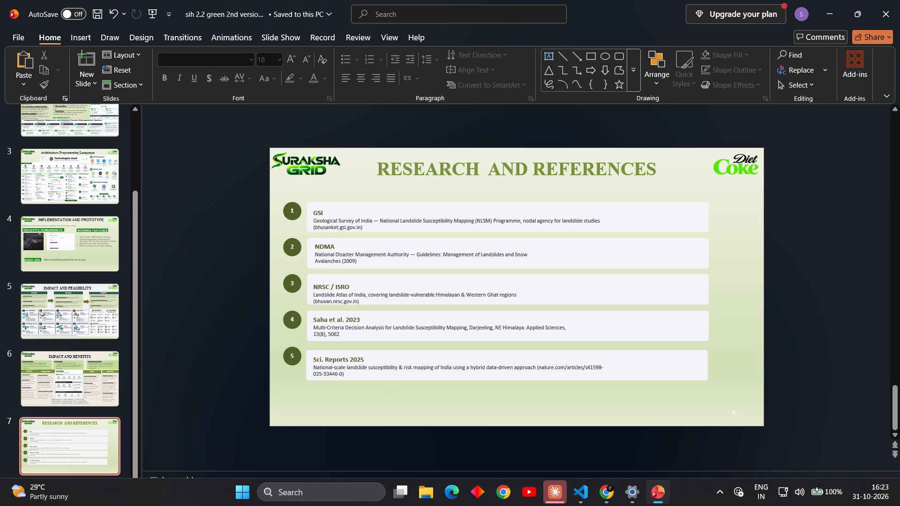
click(332, 365)
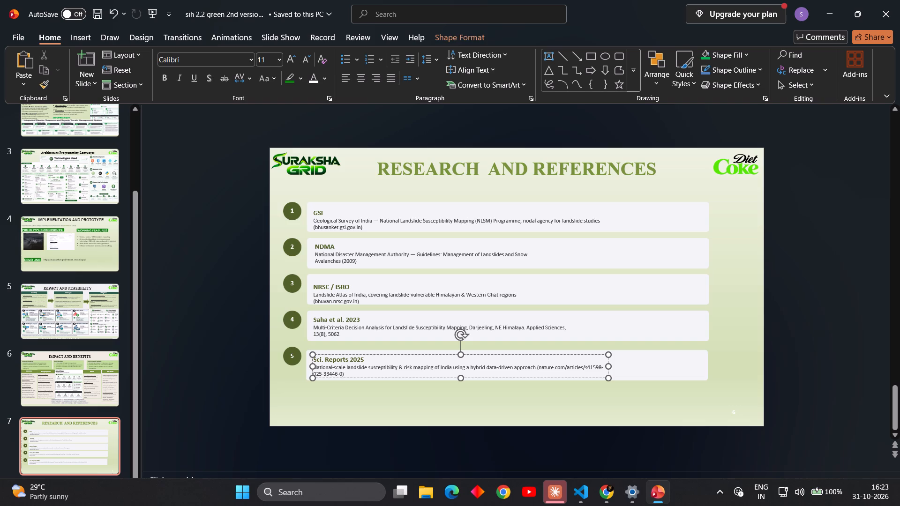
click(339, 353)
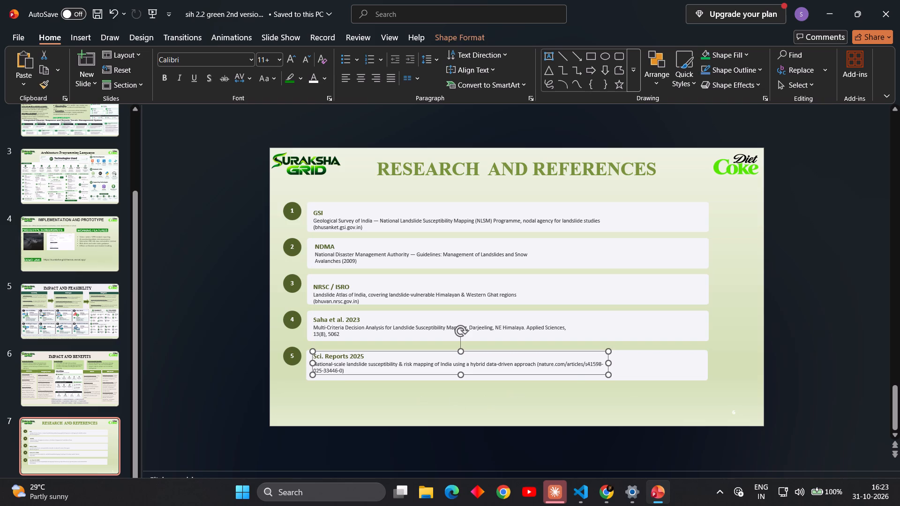
click(631, 372)
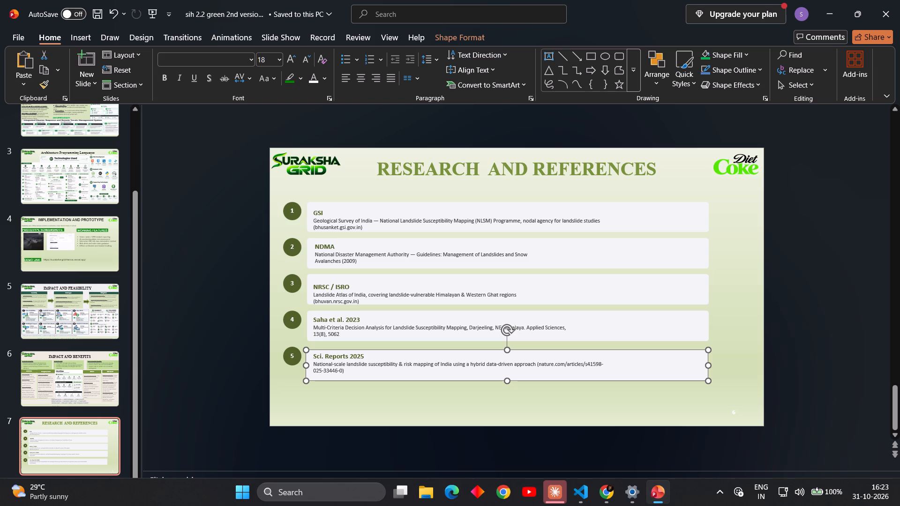
click(613, 353)
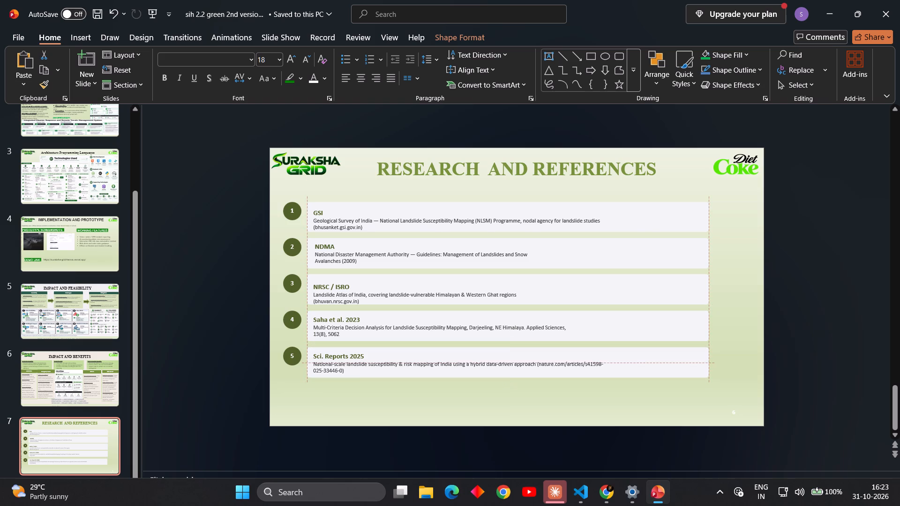
click(649, 415)
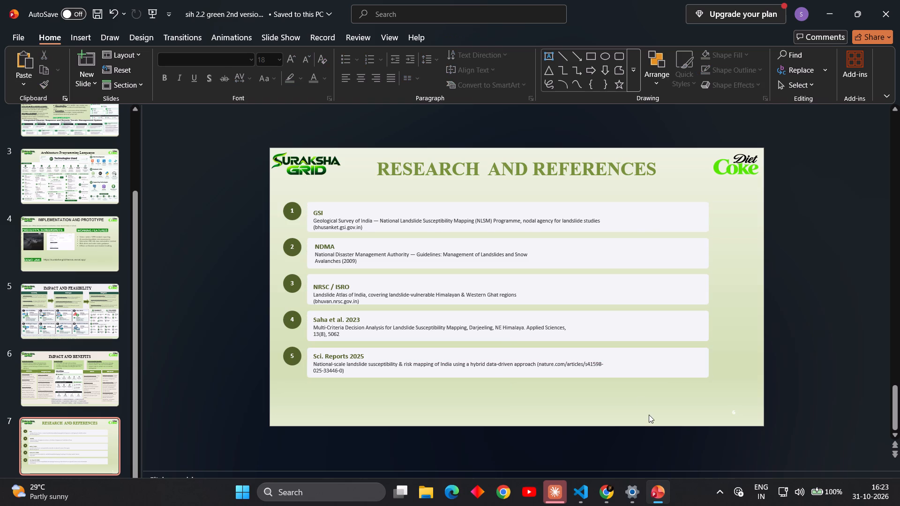
click(669, 406)
Go back through the slides to Proposed Solution & Key Features and save the presentation.
key(Up)
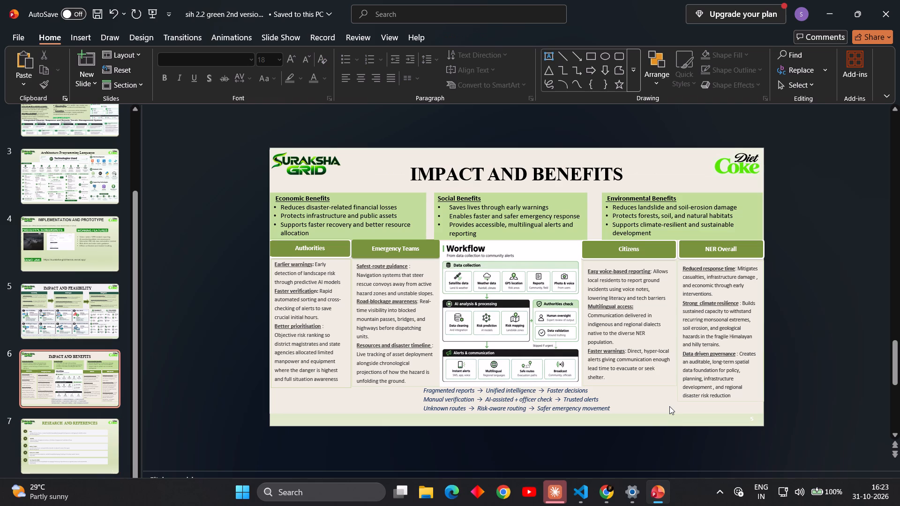
key(Up)
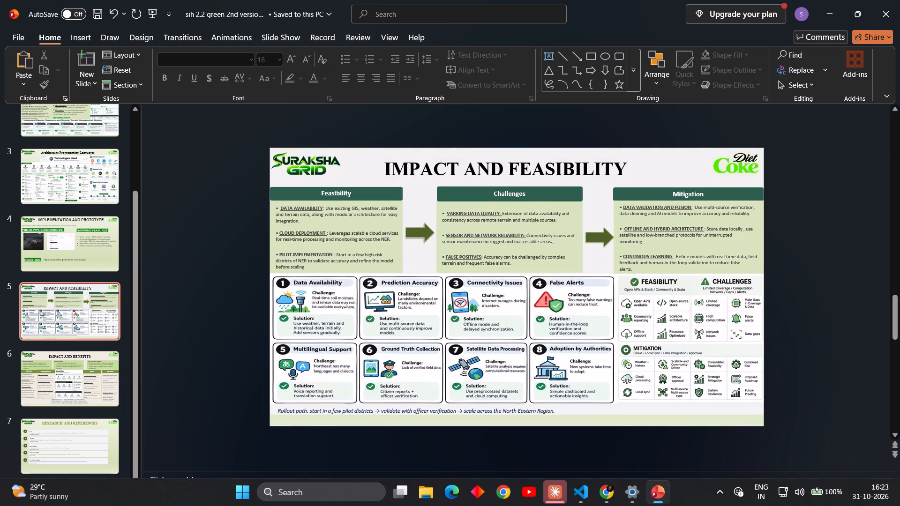
key(Up)
key(Up)
key(Up)
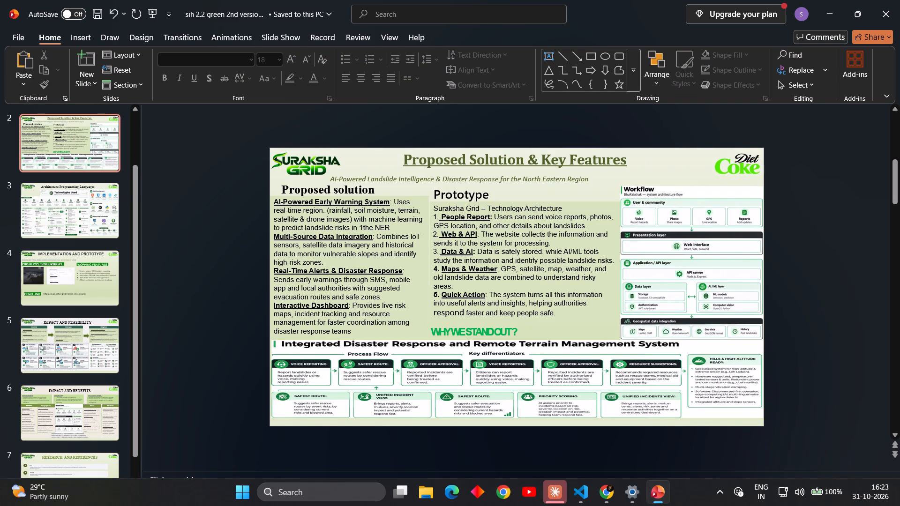
key(ctrl+s)
key(ctrl+s)
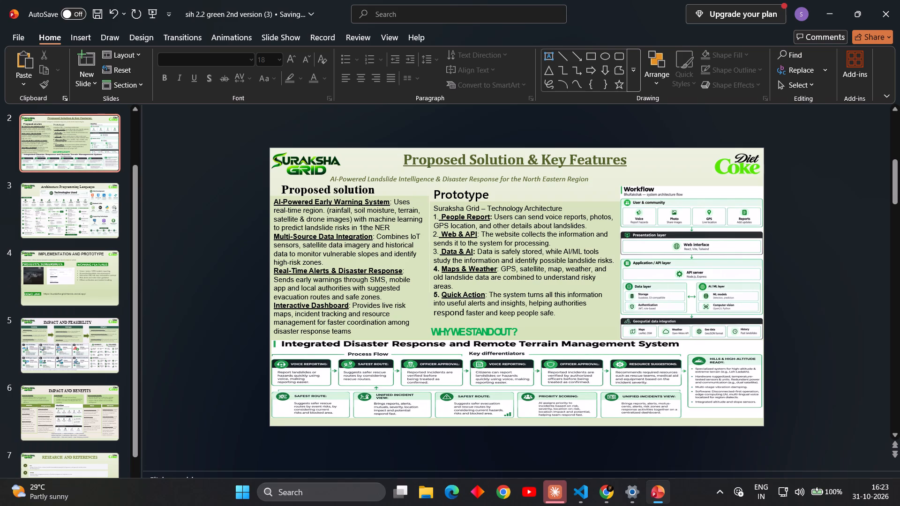